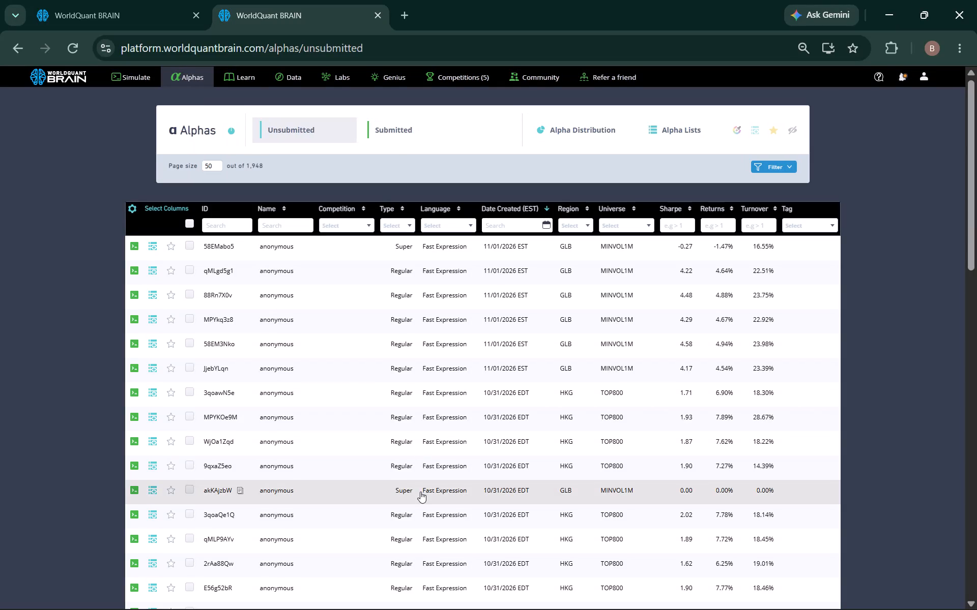
Clone the topmost Regular GLB MINVOL1M alpha in the submitted alphas list into a new simulation.
left_click(392, 132)
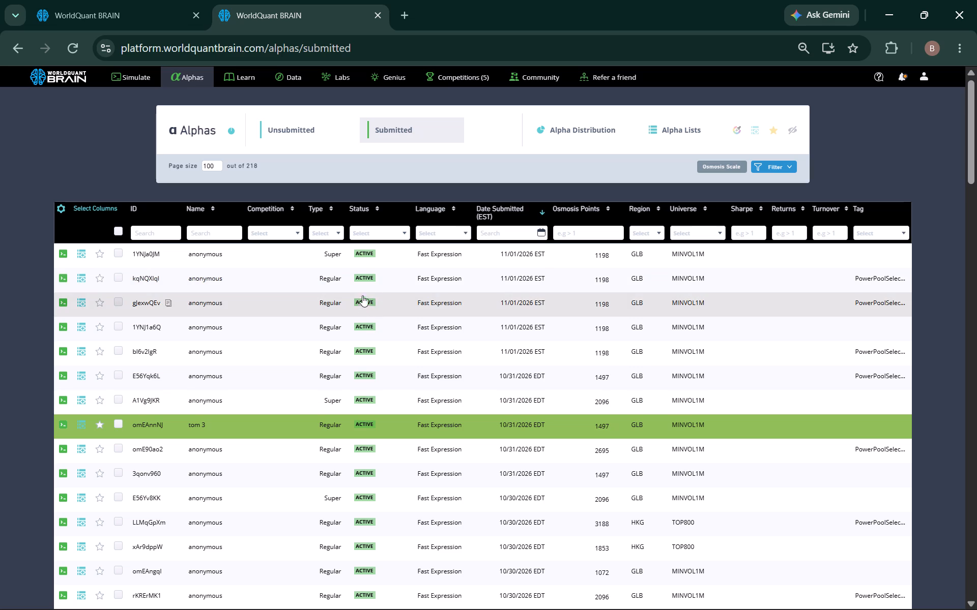
left_click(398, 275)
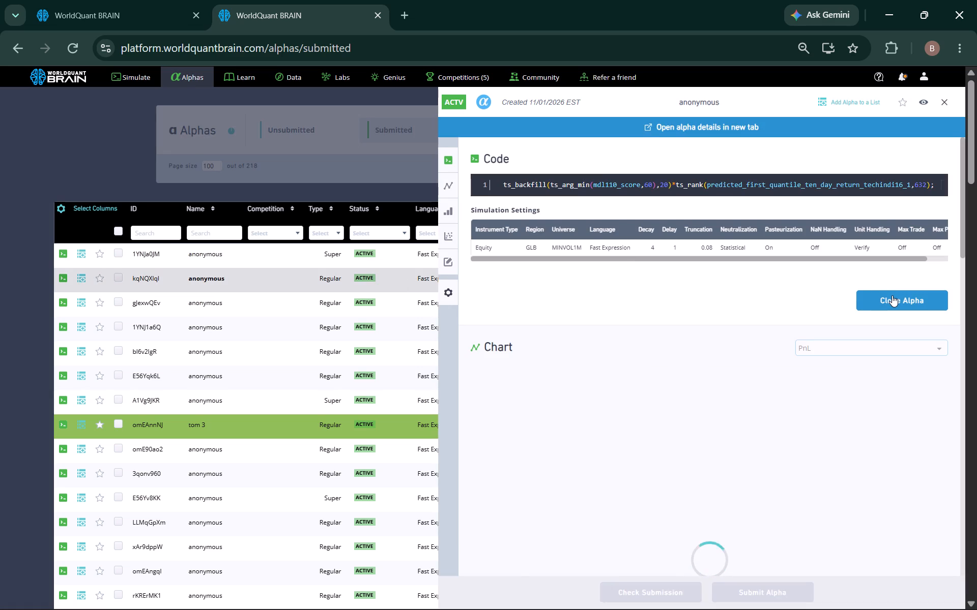
left_click(892, 295)
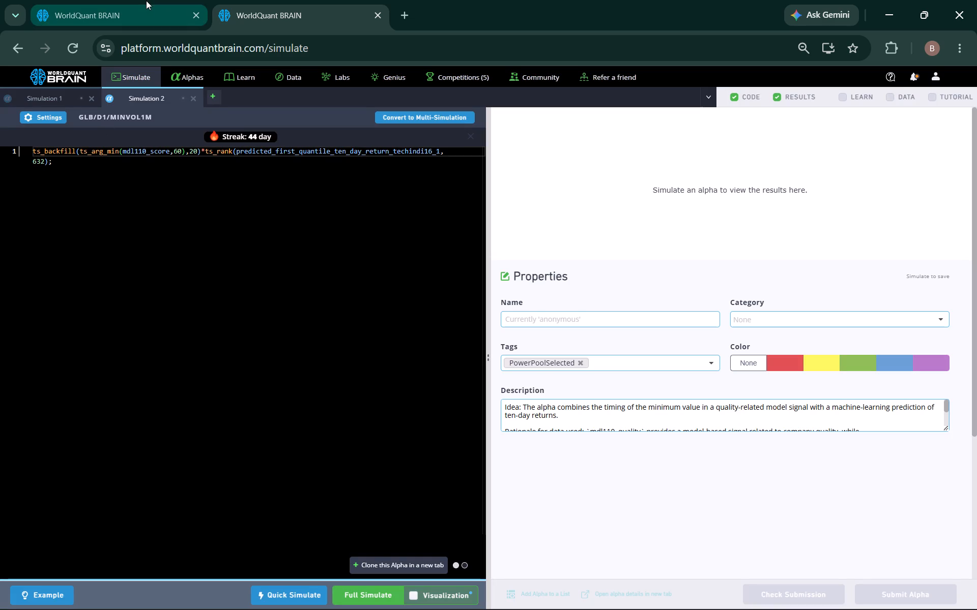
In the other browser tab, open the model77 dataset recommended in the GLB/D1 Power Pool Nov'26 announcement.
left_click(122, 13)
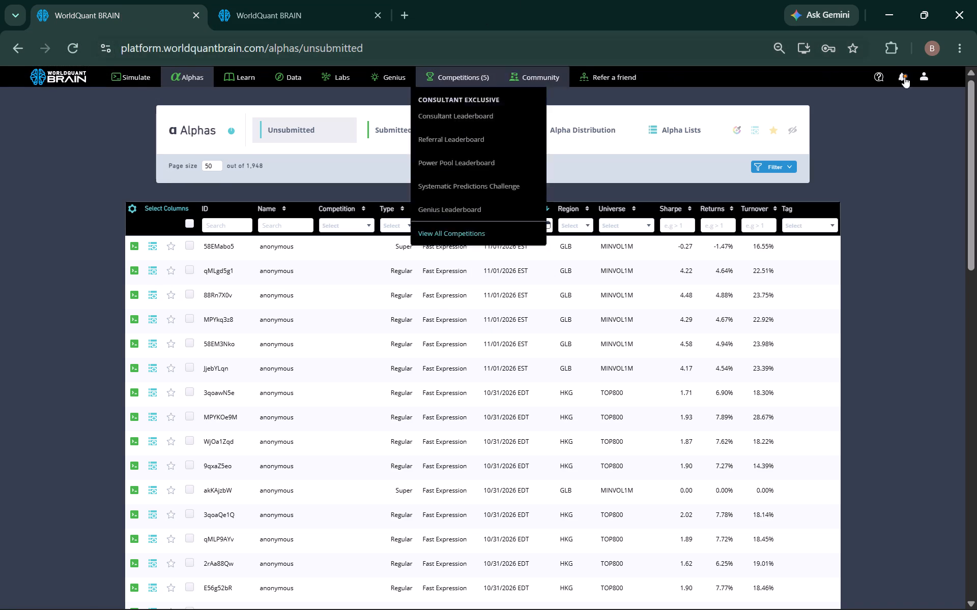
left_click(898, 75)
left_click(794, 217)
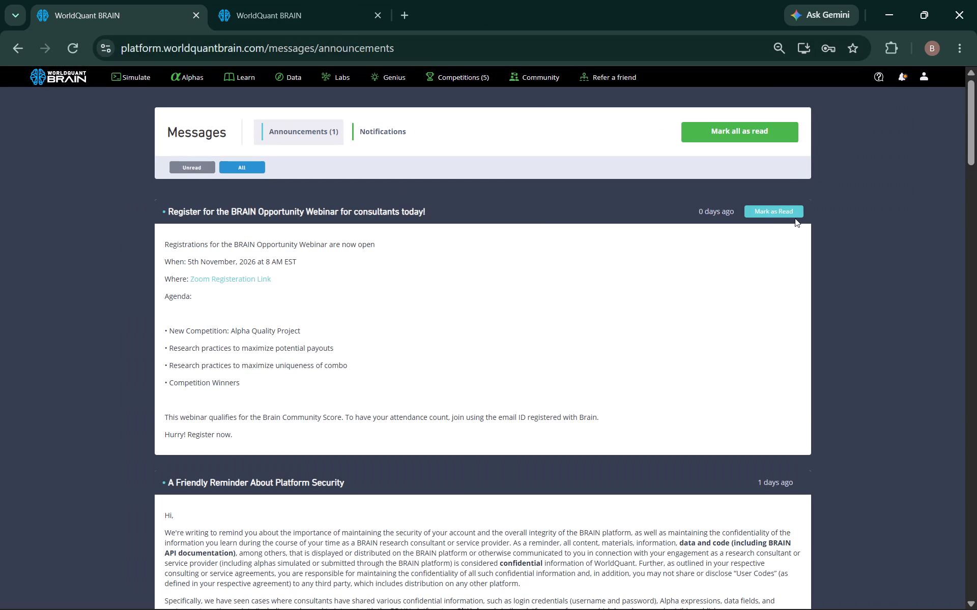
scroll(310, 226, "down", 6)
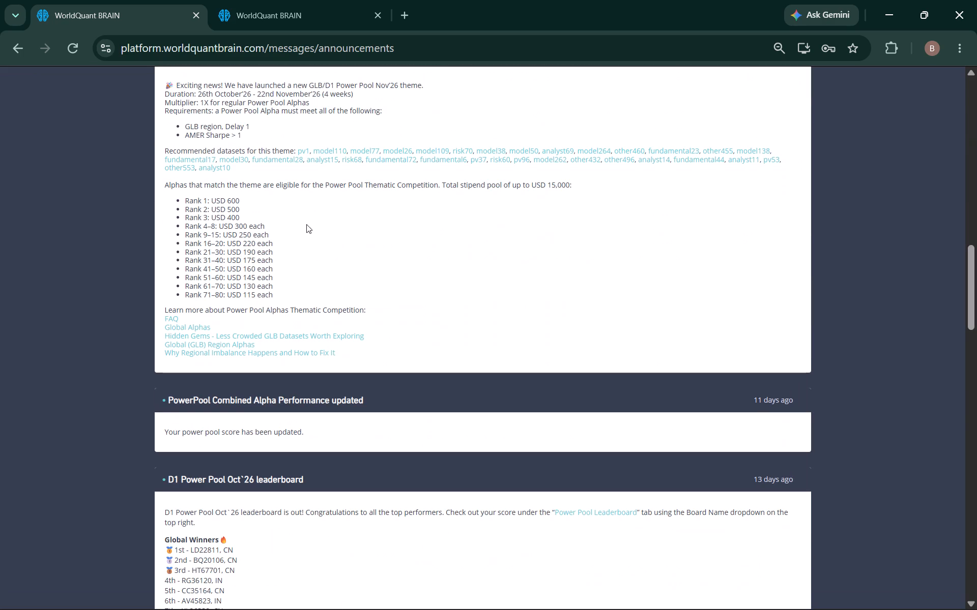
left_click(356, 136)
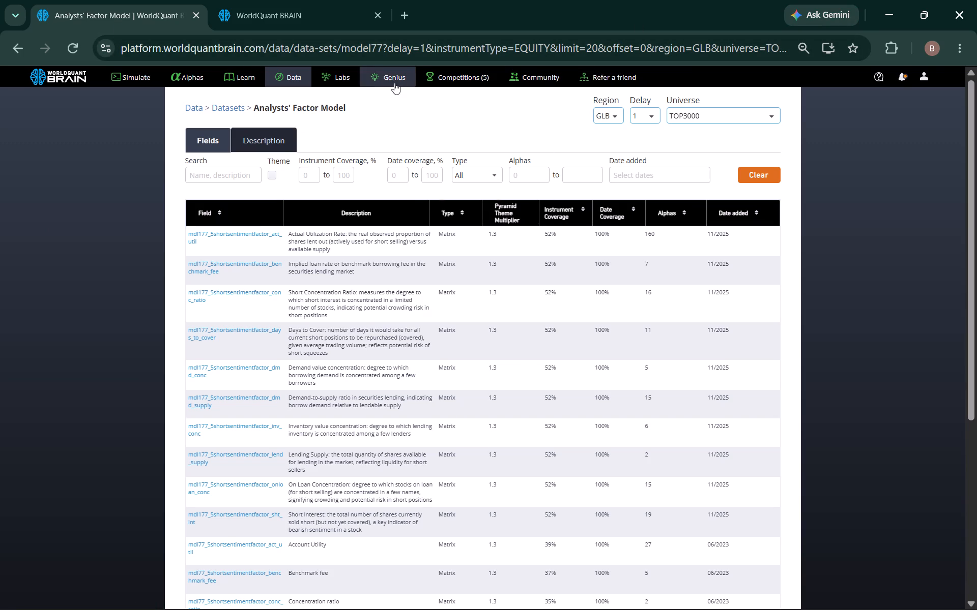
Filter the Analysts' Factor Model fields to a maximum of 5 alphas.
left_click(573, 174)
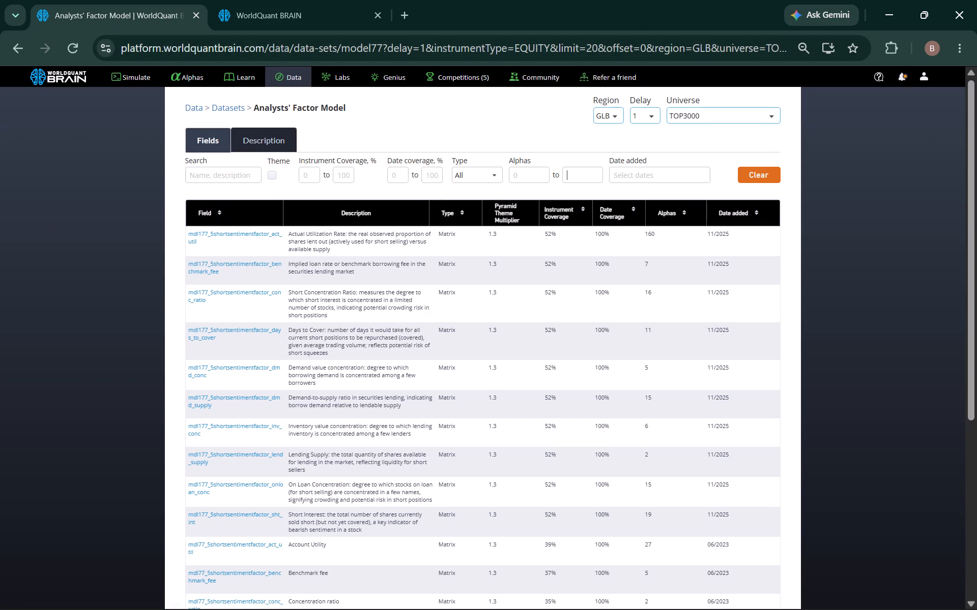
key("5")
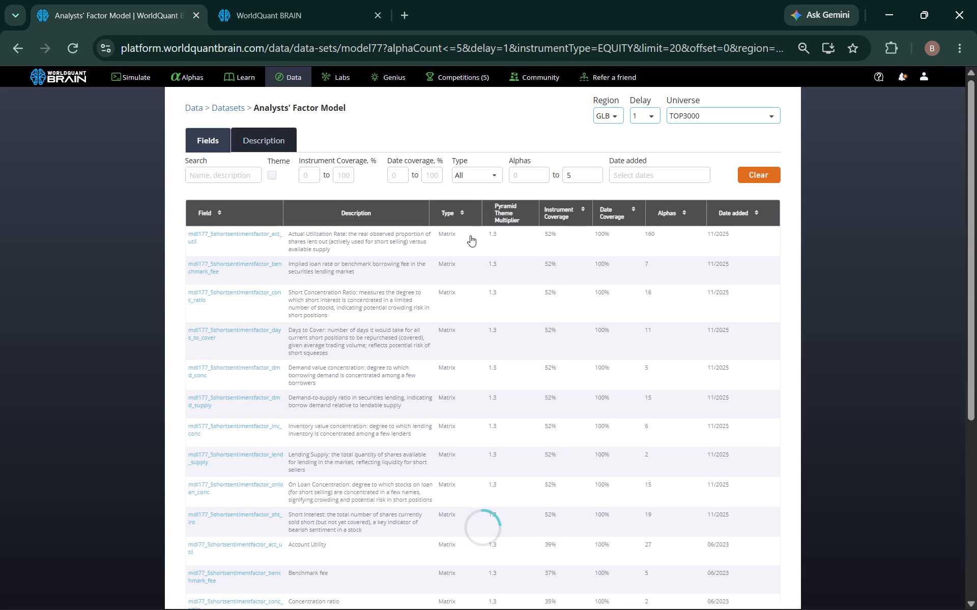
Copy the field name mdl177_5shortsentimentfactor_dmd_conc and replace mdl110_score with it in the cloned alpha's code.
left_click(218, 243)
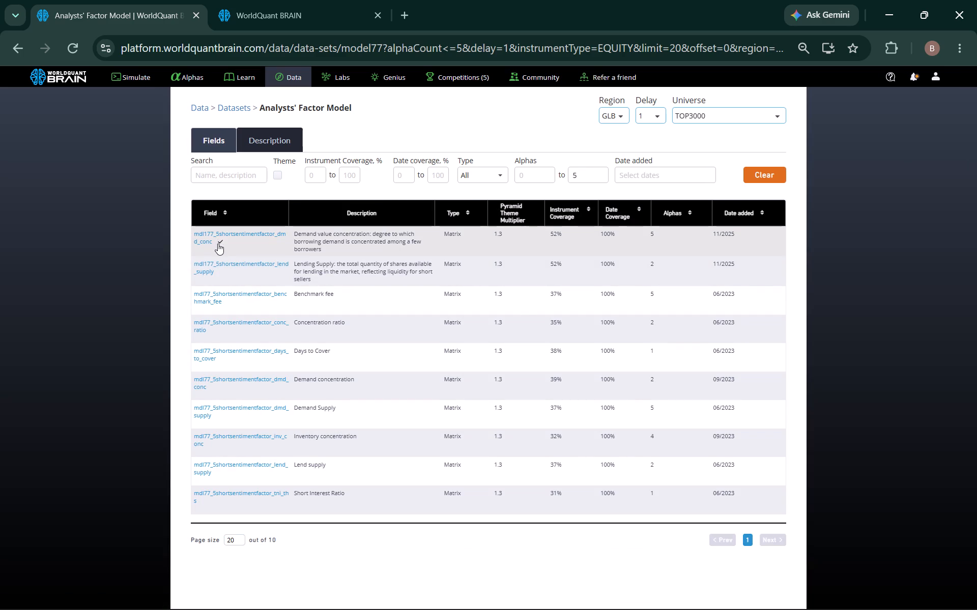
left_click(303, 20)
double_click(141, 151)
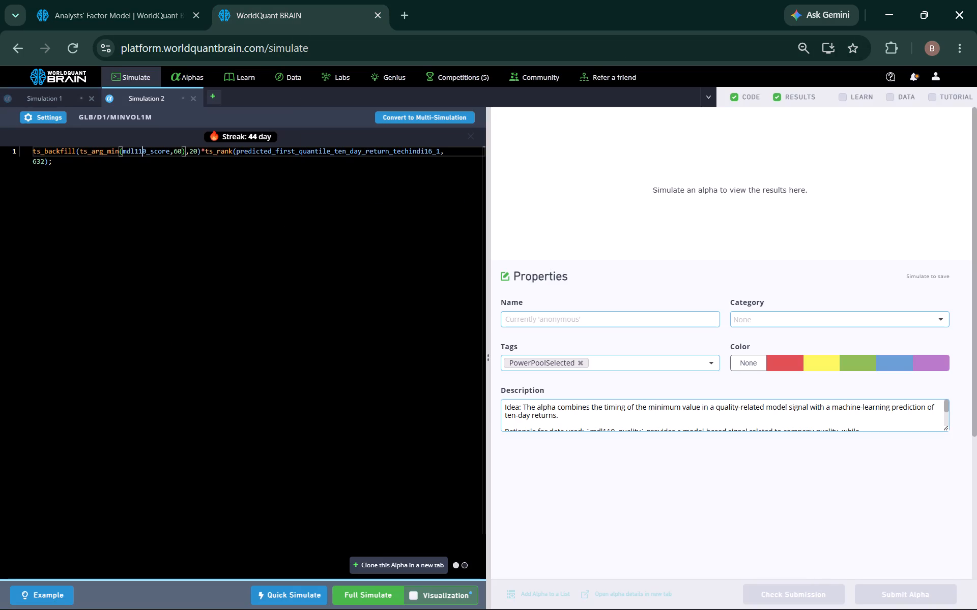
right_click(141, 151)
left_click(166, 201)
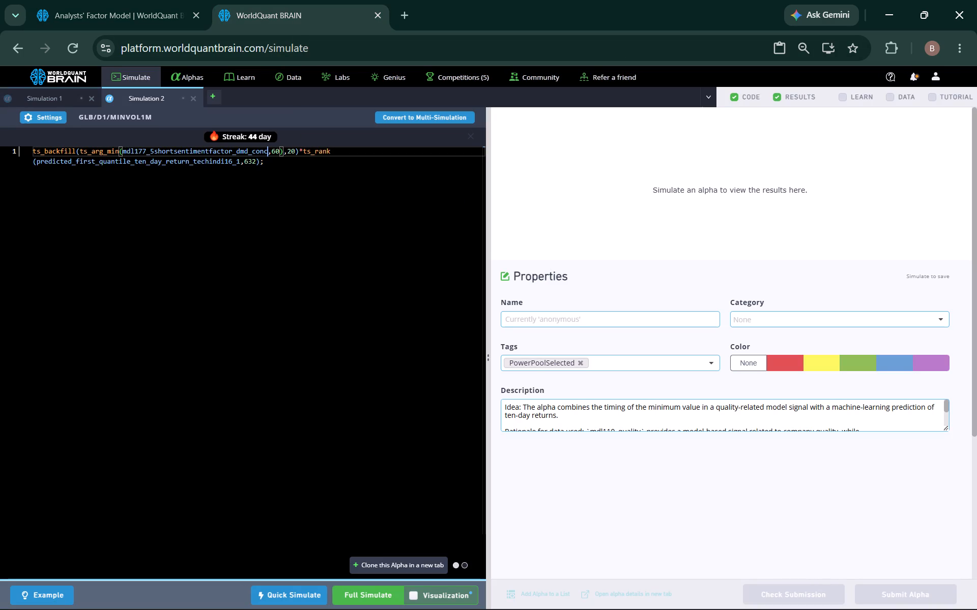
Run a full simulation of the edited alpha expression.
left_click(365, 595)
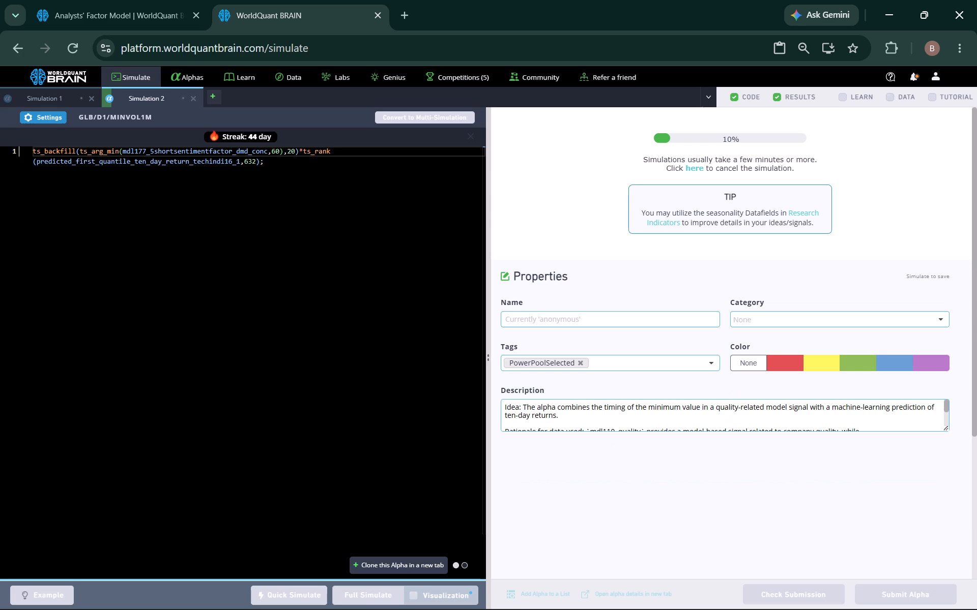
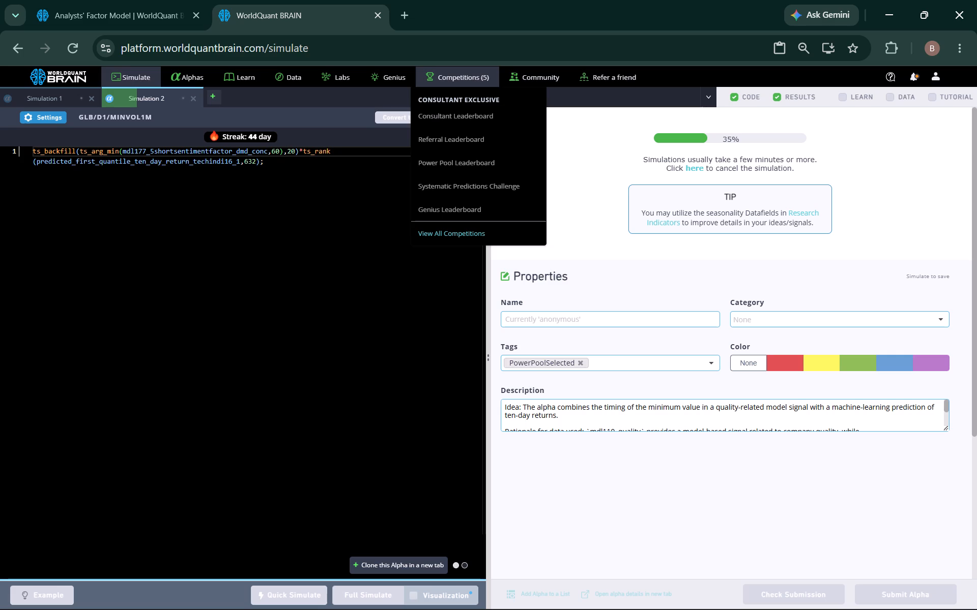
In a clone of the current alpha, replace the ts_arg_min field with mdl177_5shortsentimentfactor_lend_supply copied from the dataset page and run a full simulation.
left_click(393, 559)
left_click(152, 17)
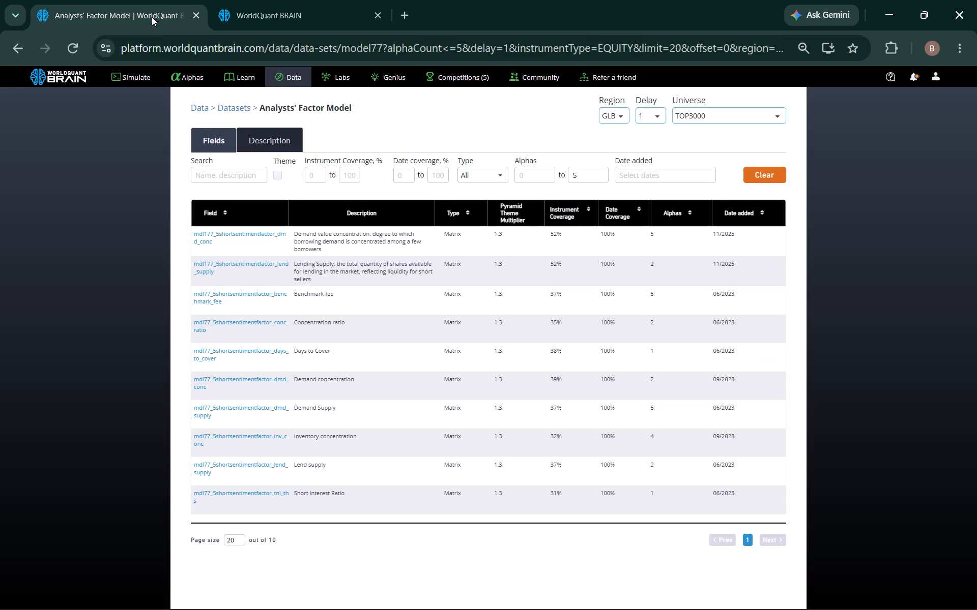
left_click(222, 271)
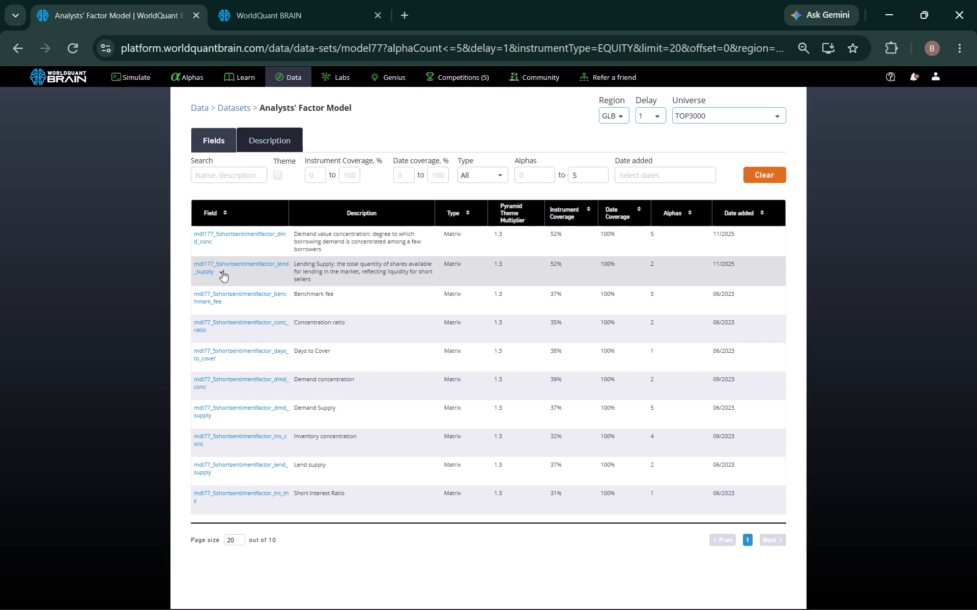
left_click(265, 16)
double_click(206, 150)
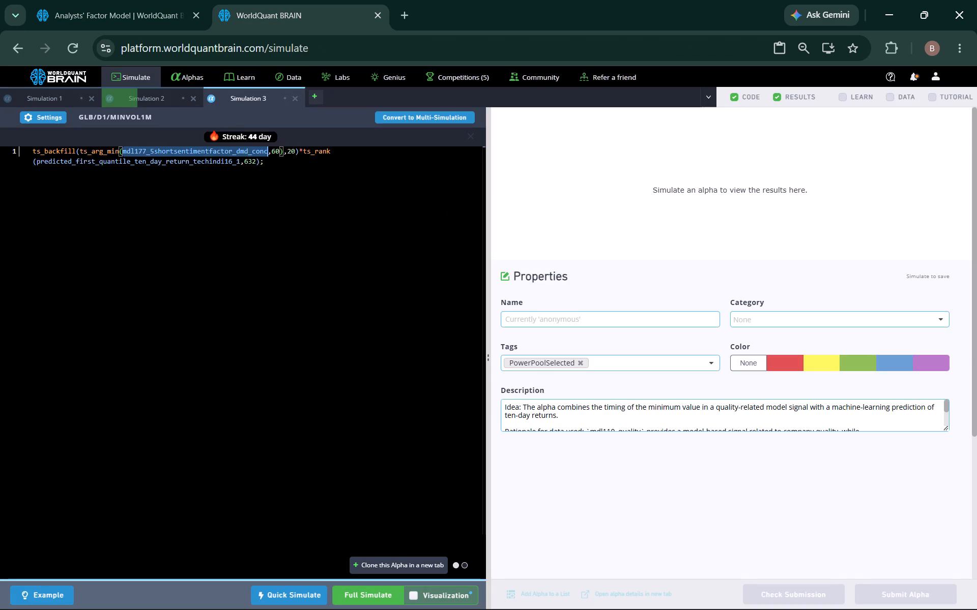
right_click(206, 150)
left_click(239, 203)
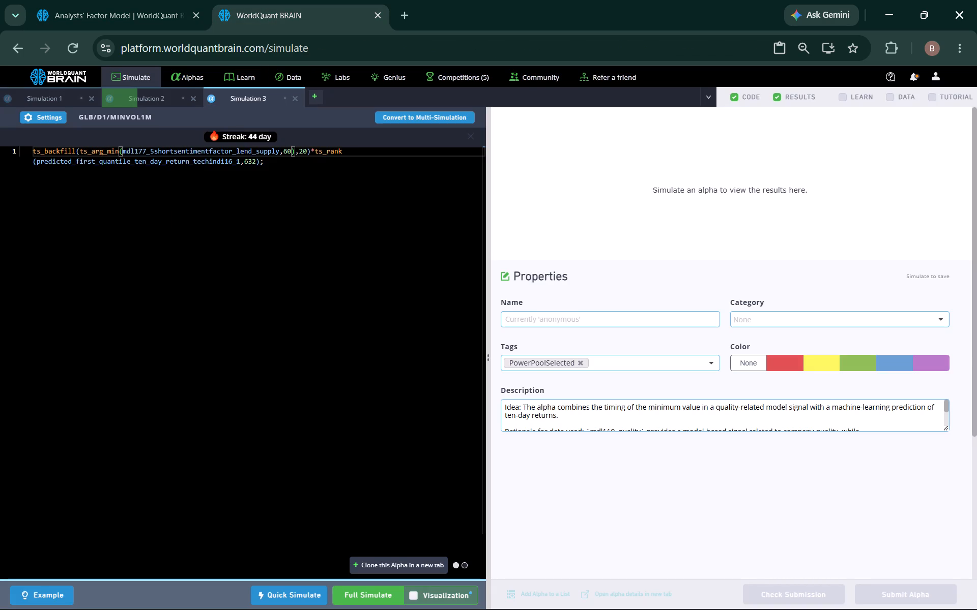
left_click(360, 592)
In another clone of the alpha, replace the ts_arg_min field with mdl77_5shortsentimentfactor_benchmark_fee from the dataset page and run a full simulation.
left_click(382, 566)
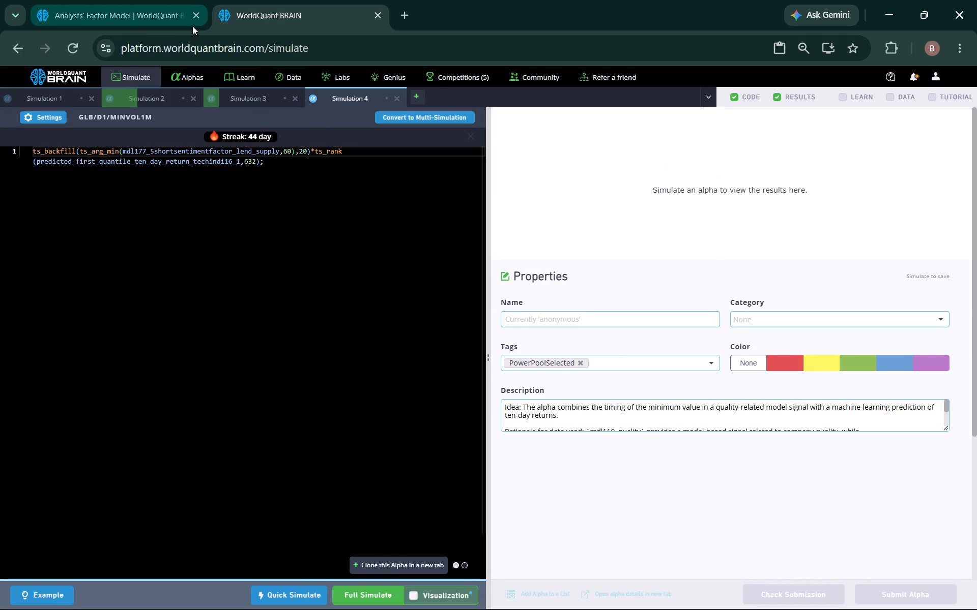
left_click(135, 18)
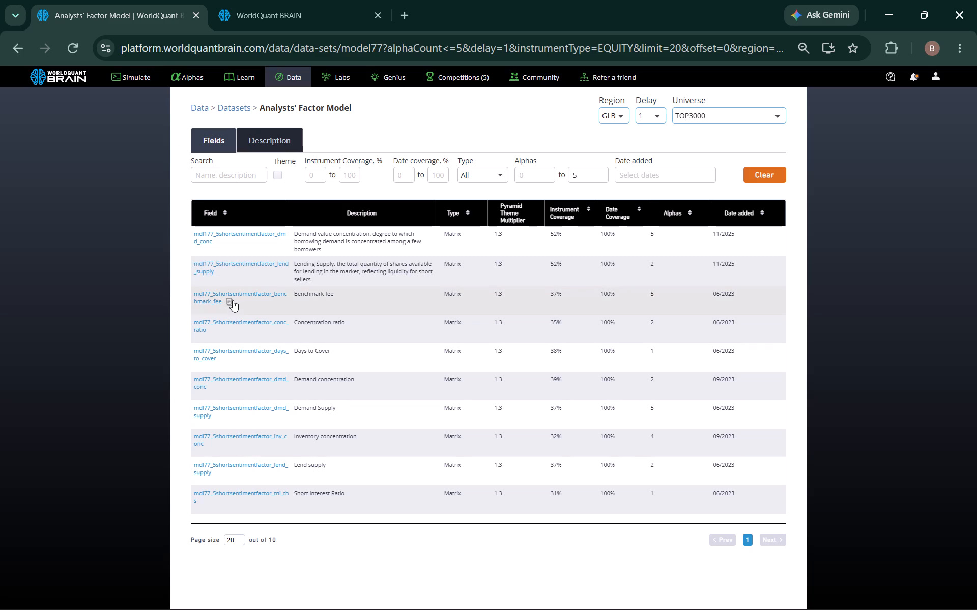
left_click(232, 300)
left_click(313, 4)
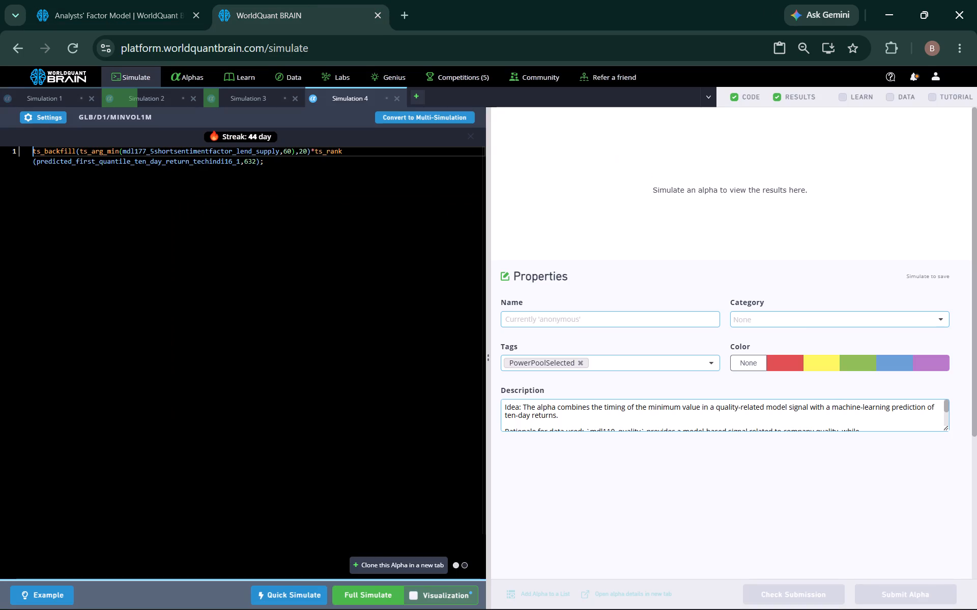
double_click(194, 153)
right_click(194, 153)
left_click(213, 209)
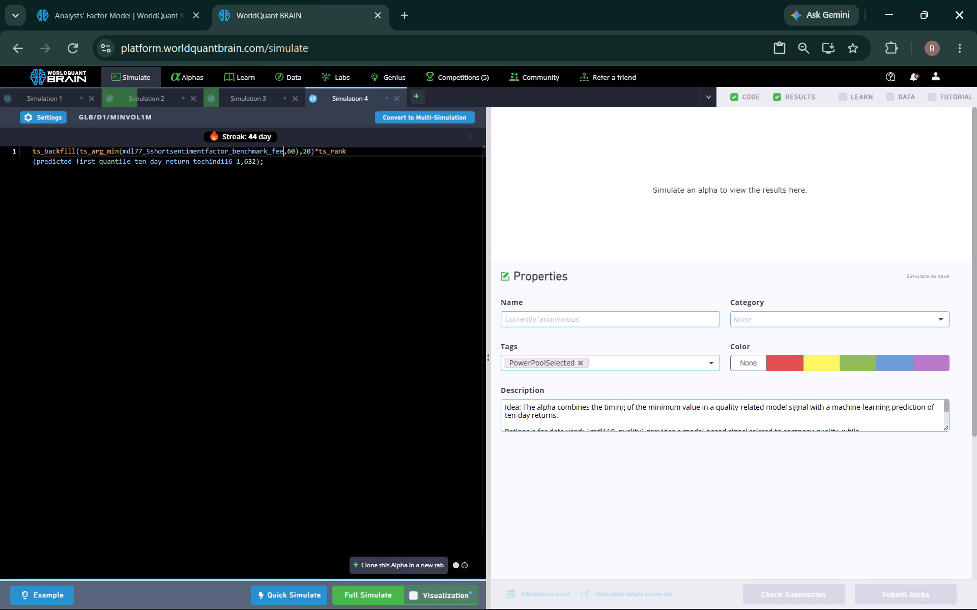
left_click(347, 593)
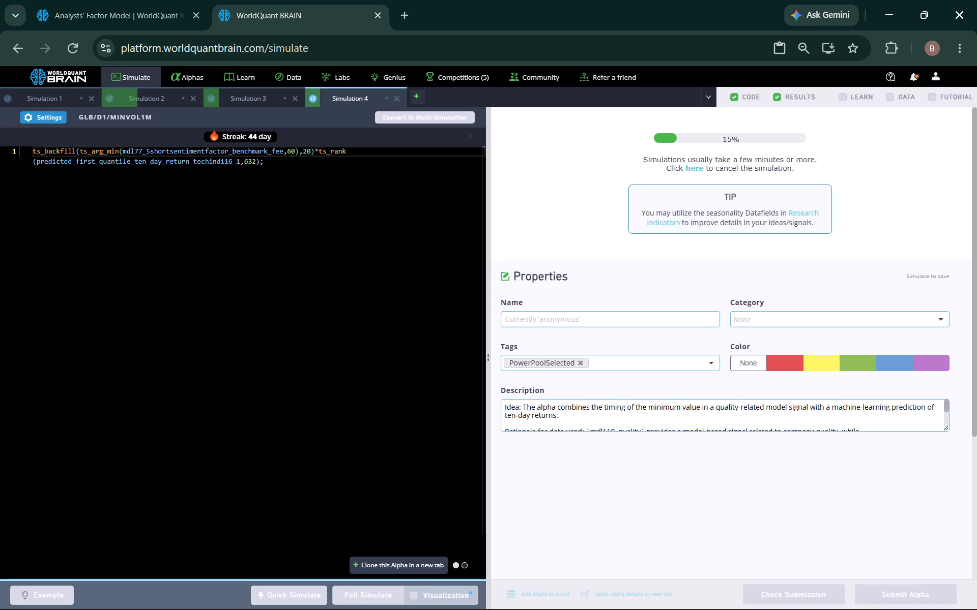
In a further clone of the alpha, replace the ts_arg_min field with mdl77_5shortsentimentfactor_conc_ratio from the dataset page and run a full simulation.
left_click(372, 564)
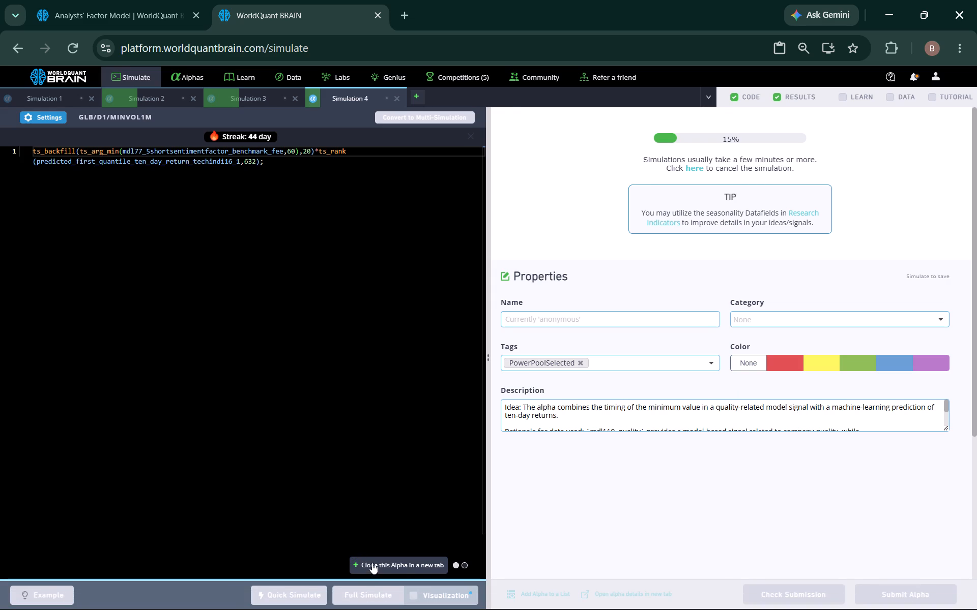
left_click(97, 14)
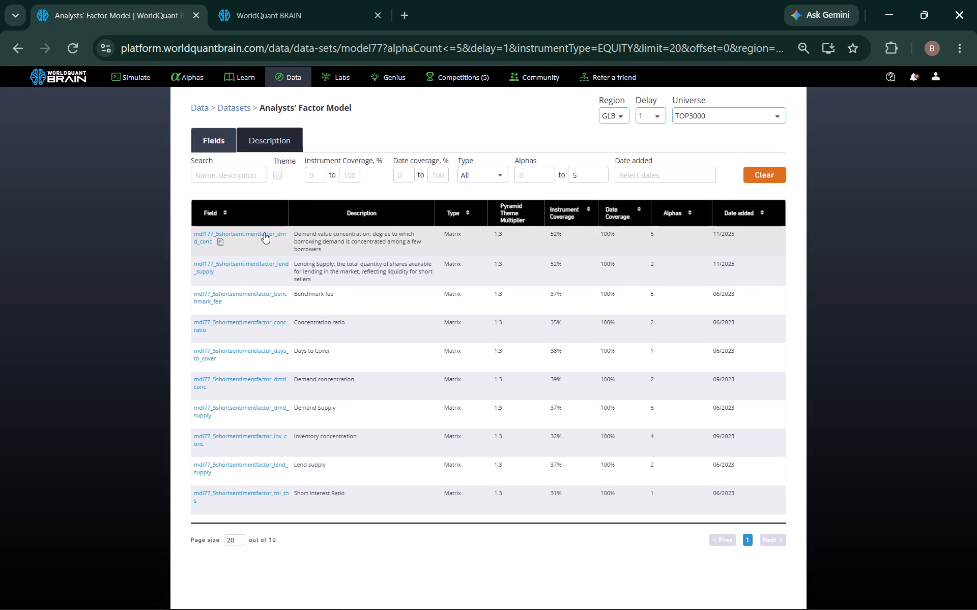
left_click(216, 328)
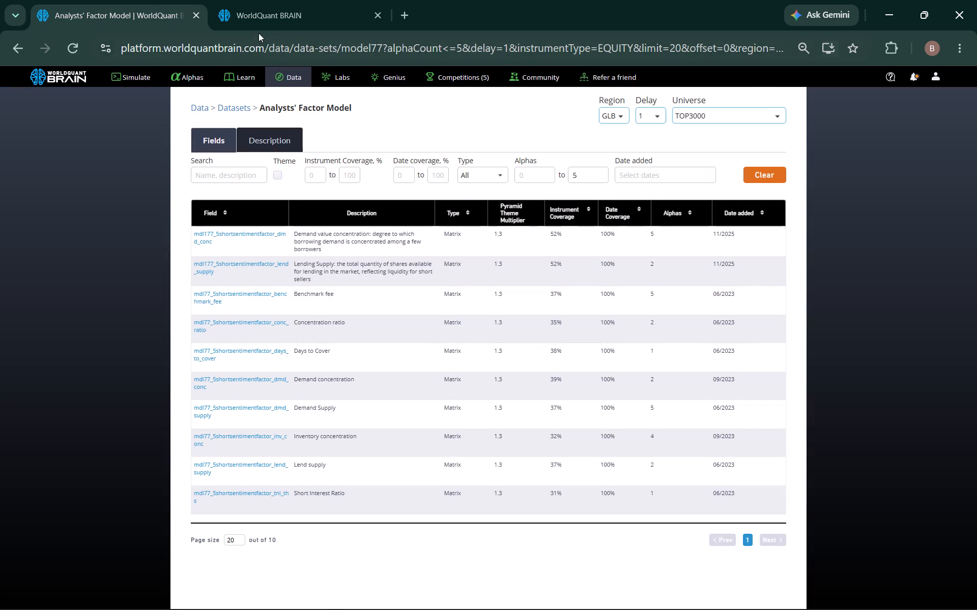
left_click(264, 19)
double_click(215, 151)
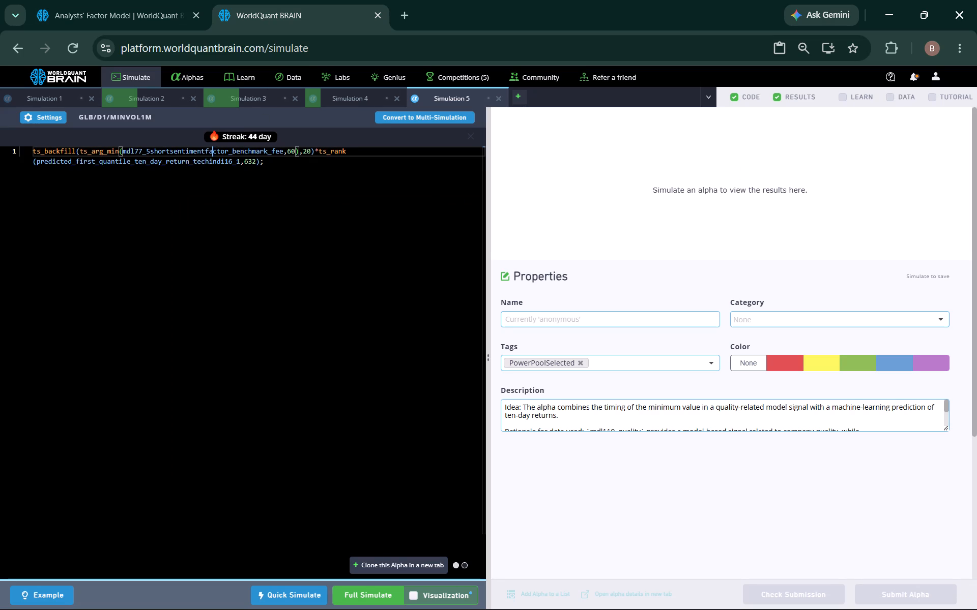
right_click(213, 150)
double_click(168, 152)
double_click(177, 153)
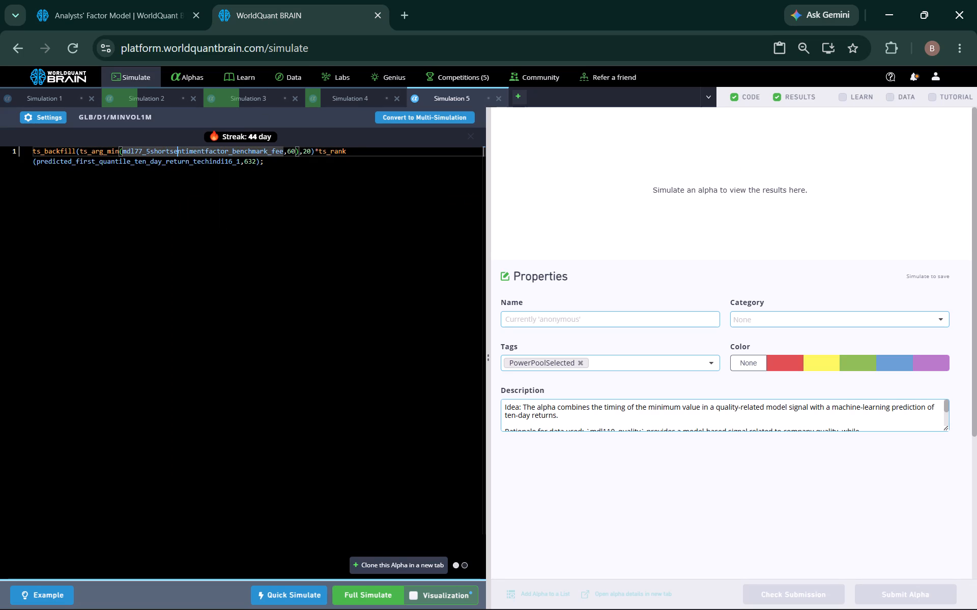
double_click(176, 151)
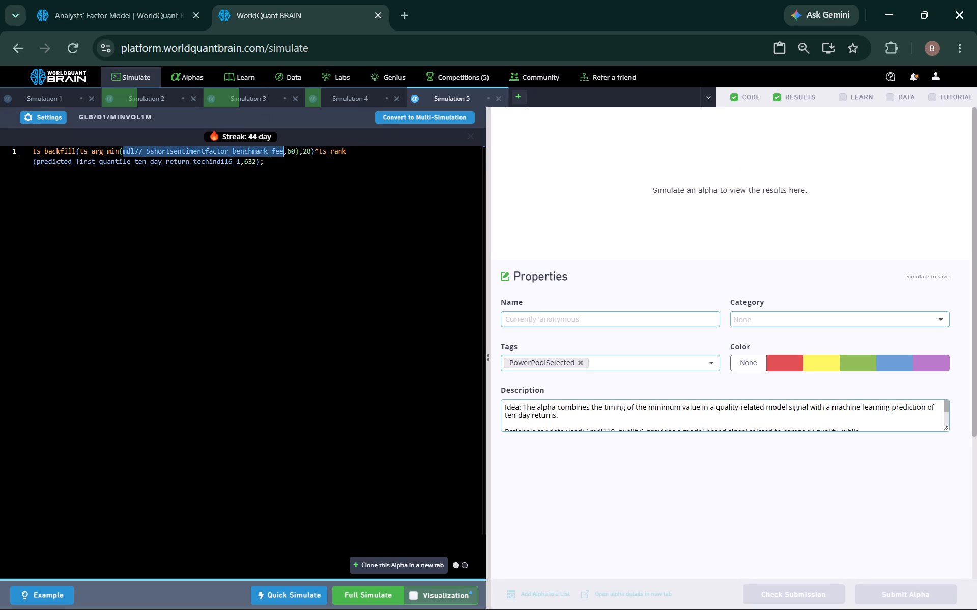
right_click(173, 148)
left_click(207, 203)
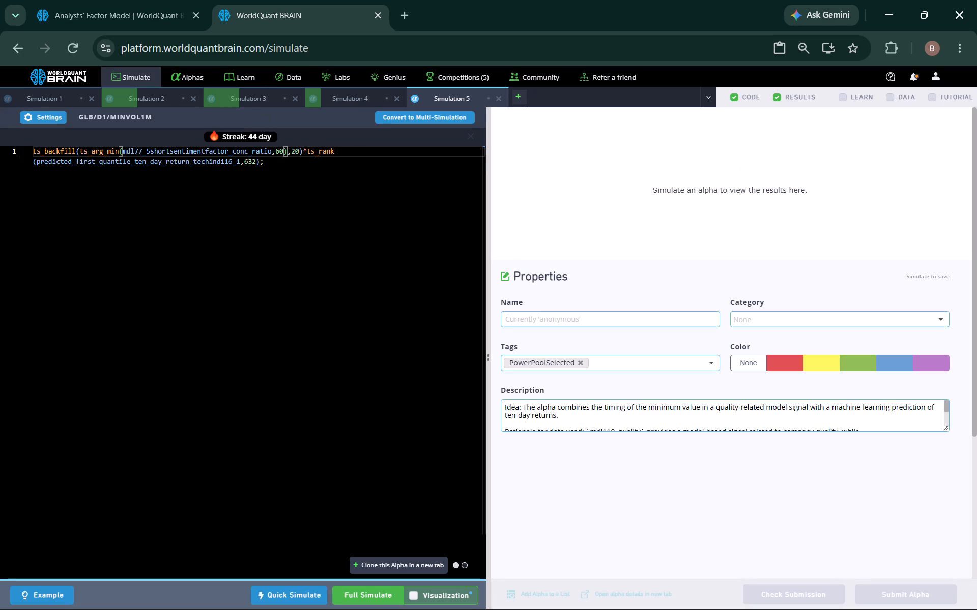
left_click(357, 595)
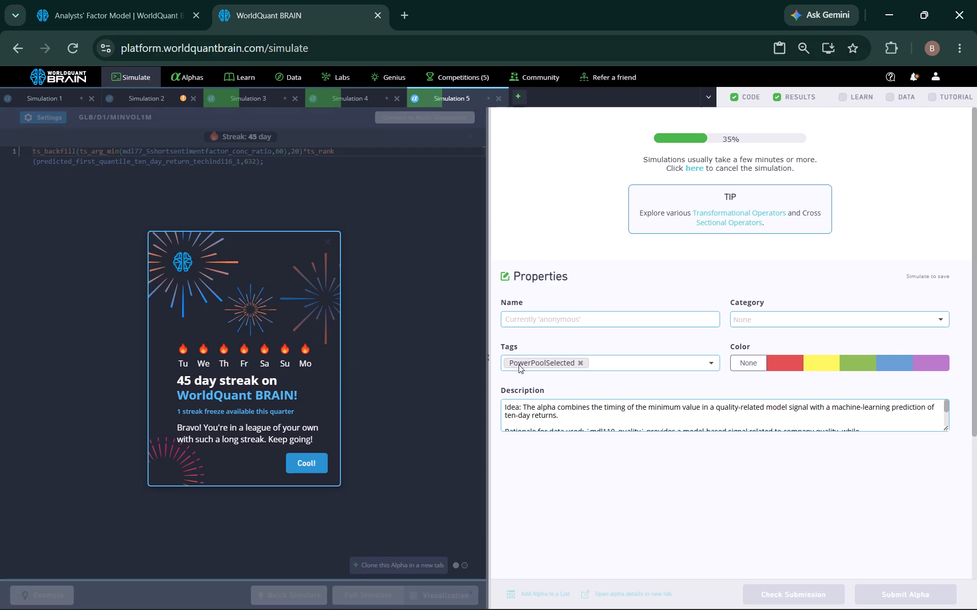
Dismiss the streak message, show the test period for Simulation 2, and examine its IS summary and testing-status warnings.
left_click(305, 467)
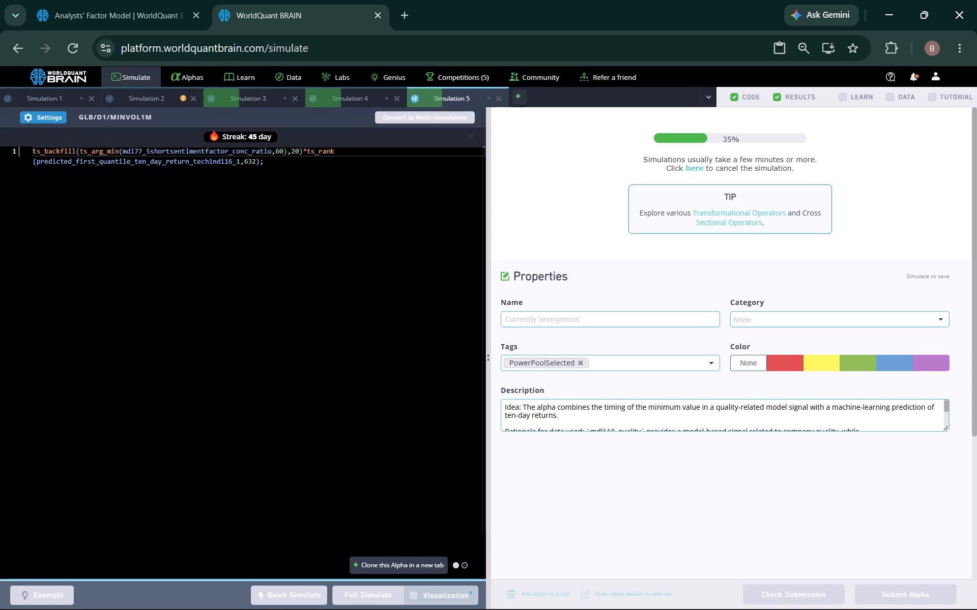
left_click(140, 100)
scroll(773, 437, "down", 1)
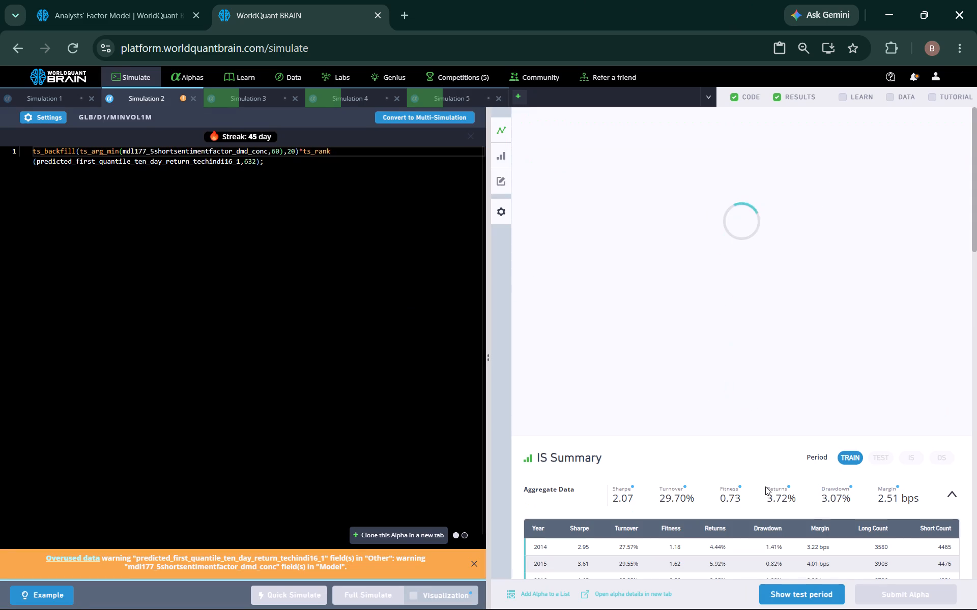
left_click(787, 591)
scroll(798, 375, "down", 3)
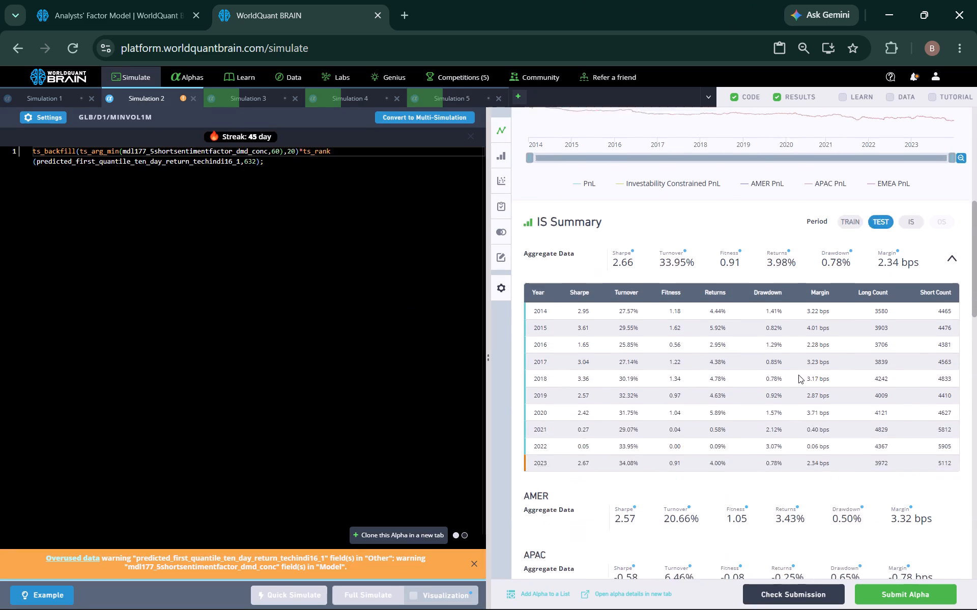
scroll(798, 375, "down", 1)
left_click(702, 491)
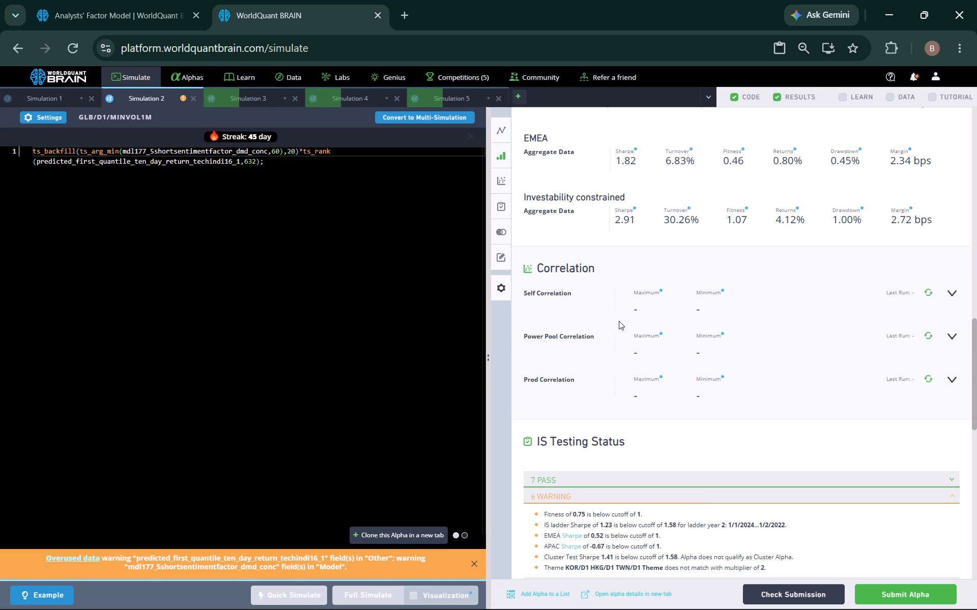
In Simulation 2's code, set the ts_arg_min window to 650 and the ts_backfill window to 250, and rerun the full simulation.
left_click(270, 150)
left_click(276, 153)
key("6")
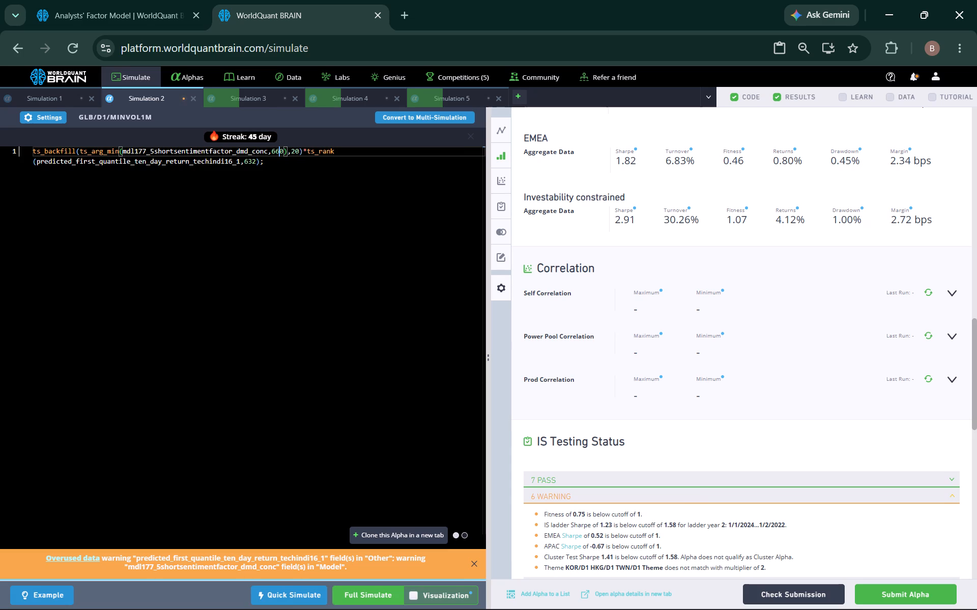
key("BackSpace")
key("5")
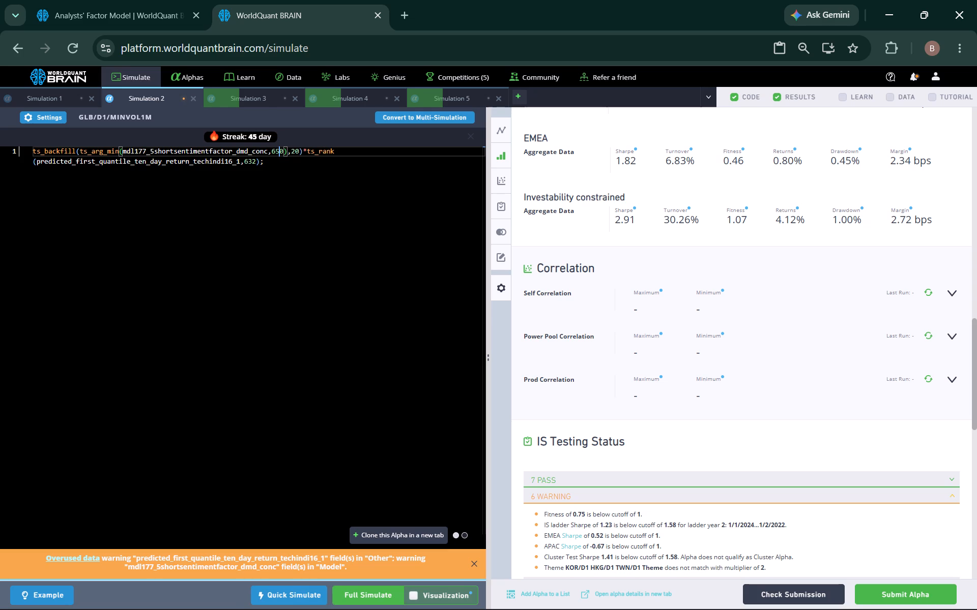
left_click(294, 149)
key("5")
left_click(373, 590)
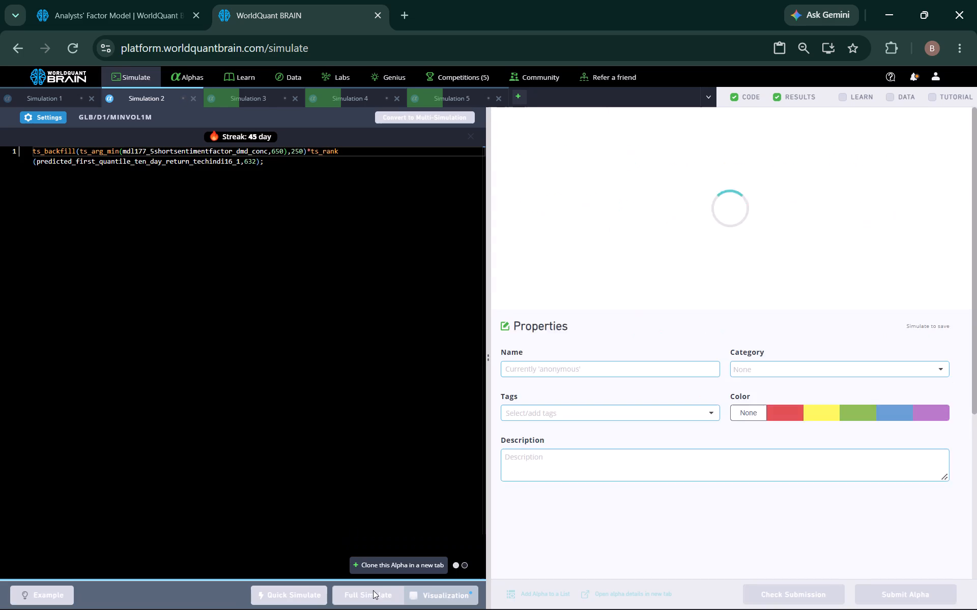
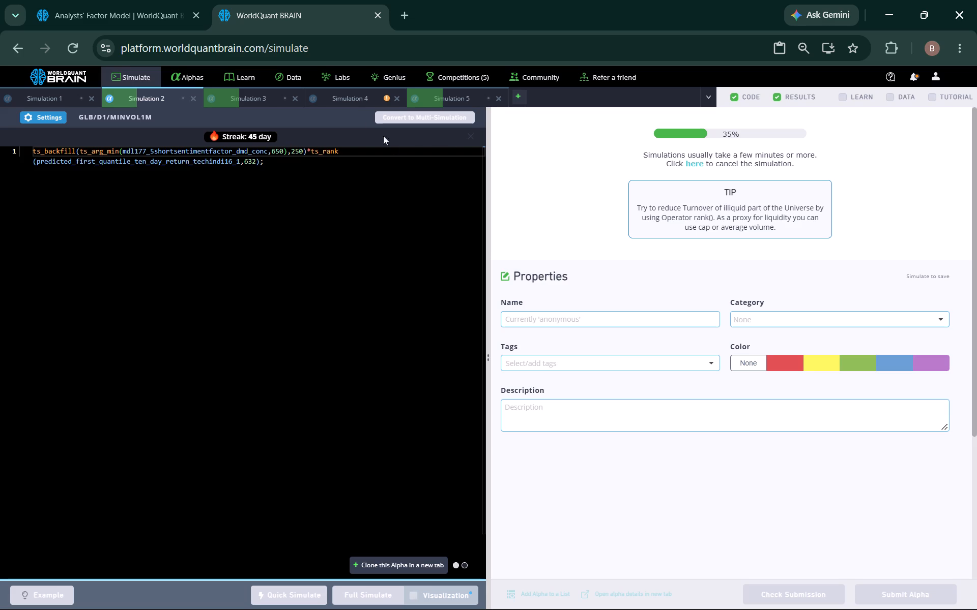
Show the test period for Simulation 4 and examine its IS summary and testing-status warnings.
left_click(364, 102)
scroll(608, 332, "down", 3)
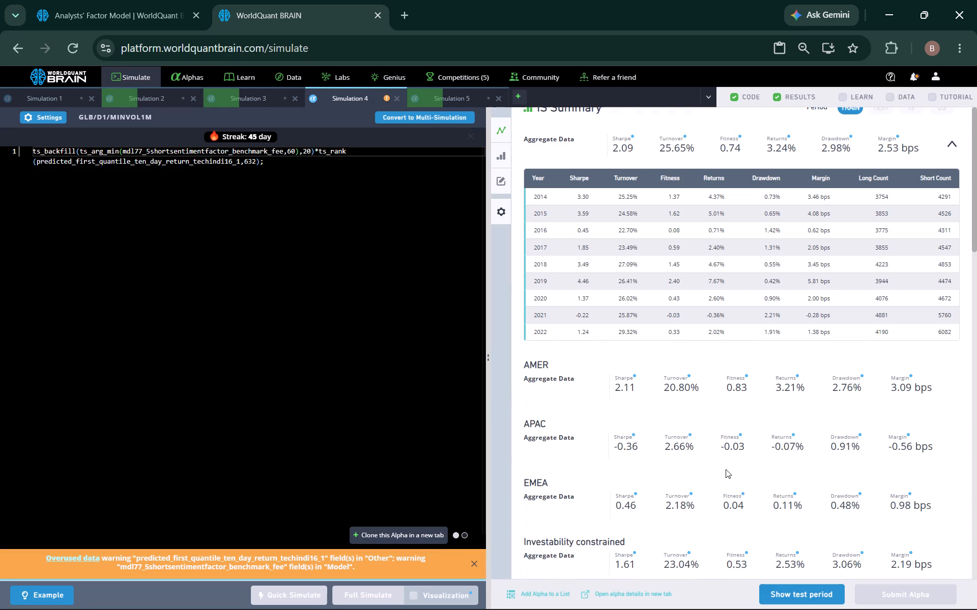
left_click(814, 588)
scroll(744, 364, "down", 3)
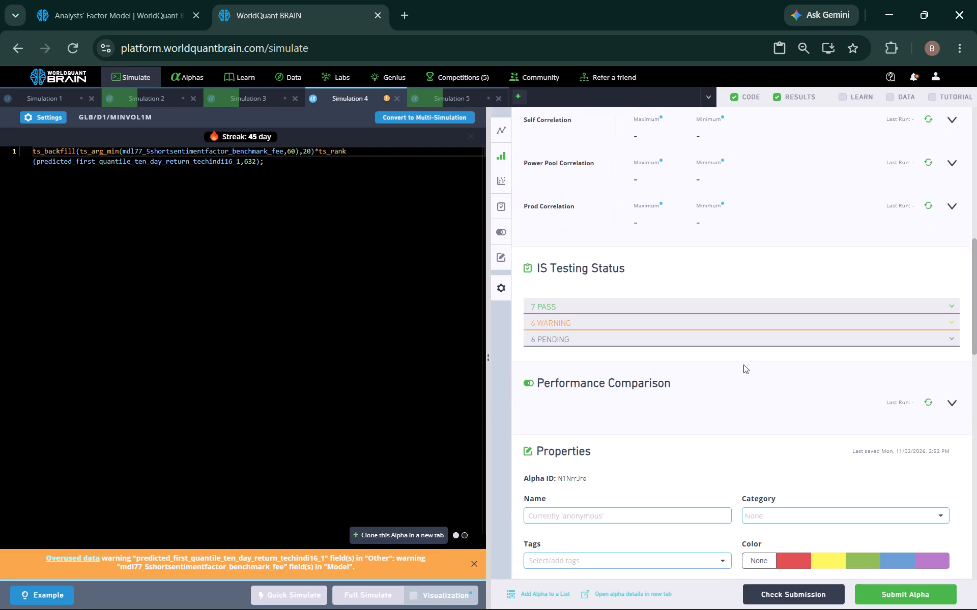
left_click(721, 317)
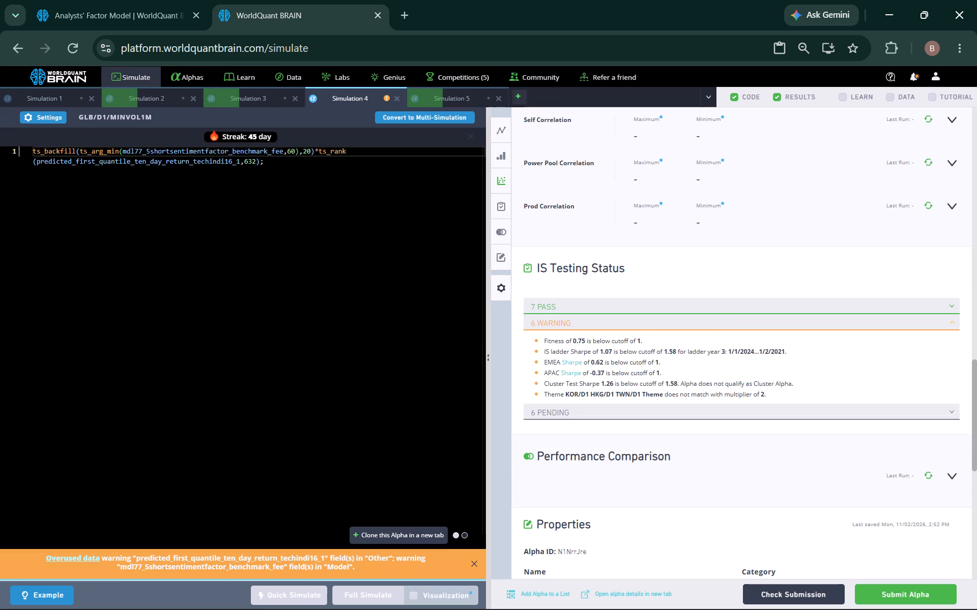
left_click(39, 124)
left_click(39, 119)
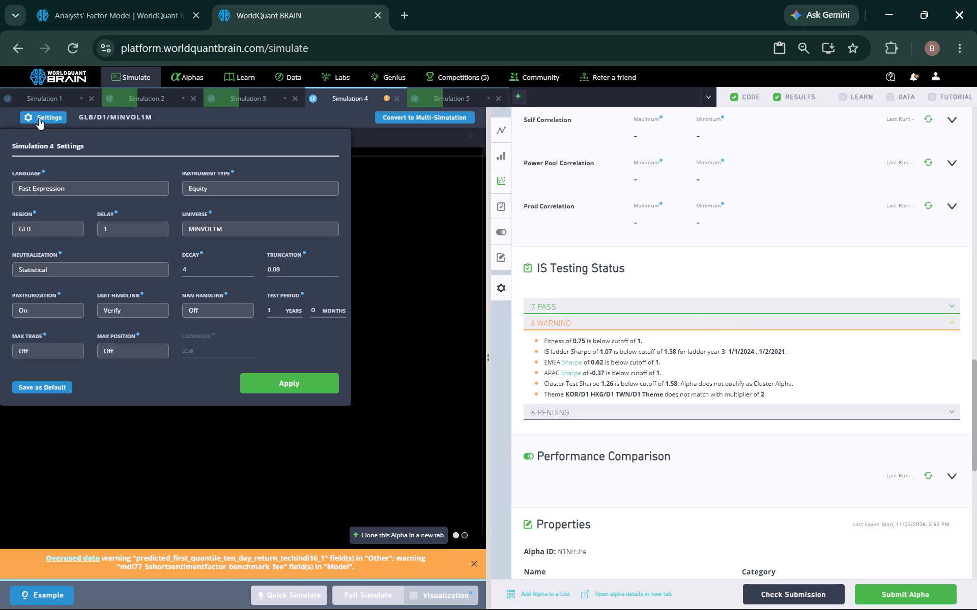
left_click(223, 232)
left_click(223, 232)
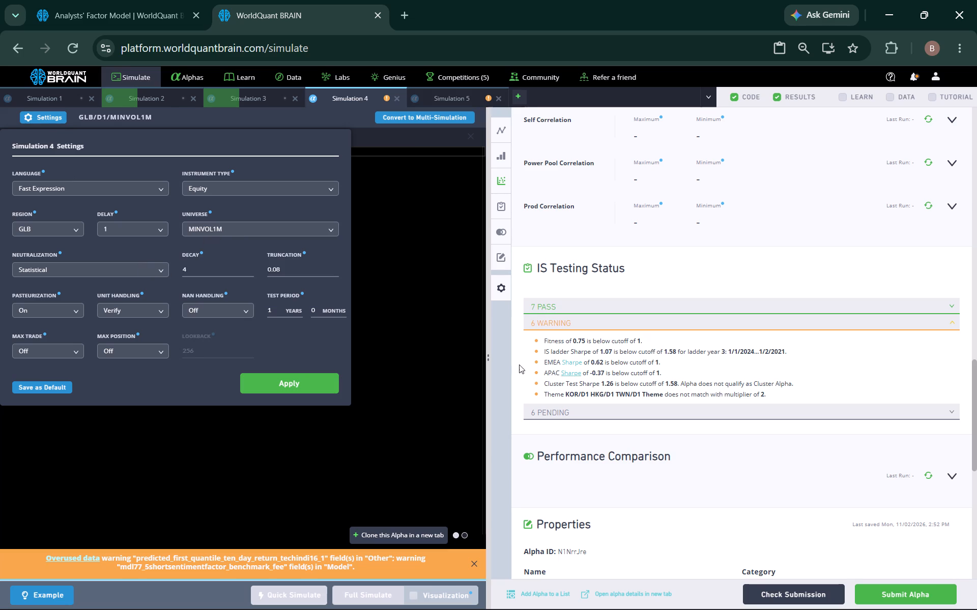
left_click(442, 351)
Show the test period for Simulation 5 and examine its IS testing-status warnings.
left_click(474, 94)
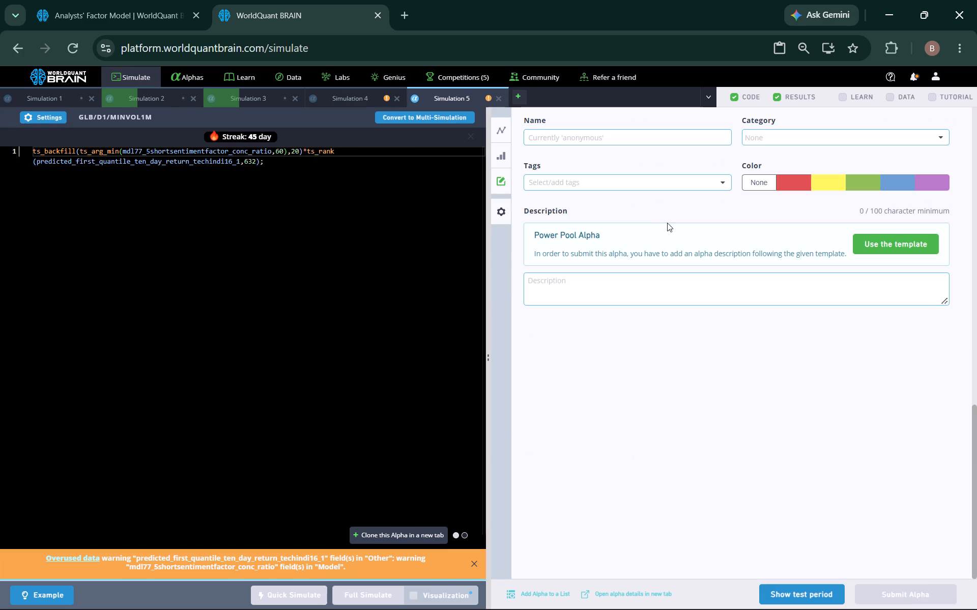
scroll(663, 227, "down", 3)
left_click(807, 592)
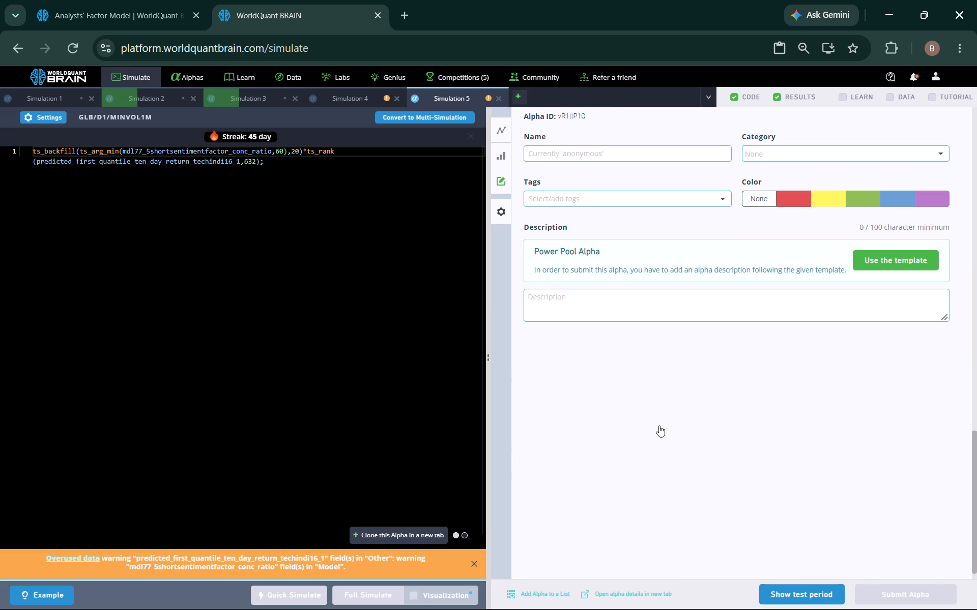
scroll(659, 425, "down", 1)
scroll(659, 425, "up", 1)
left_click(578, 338)
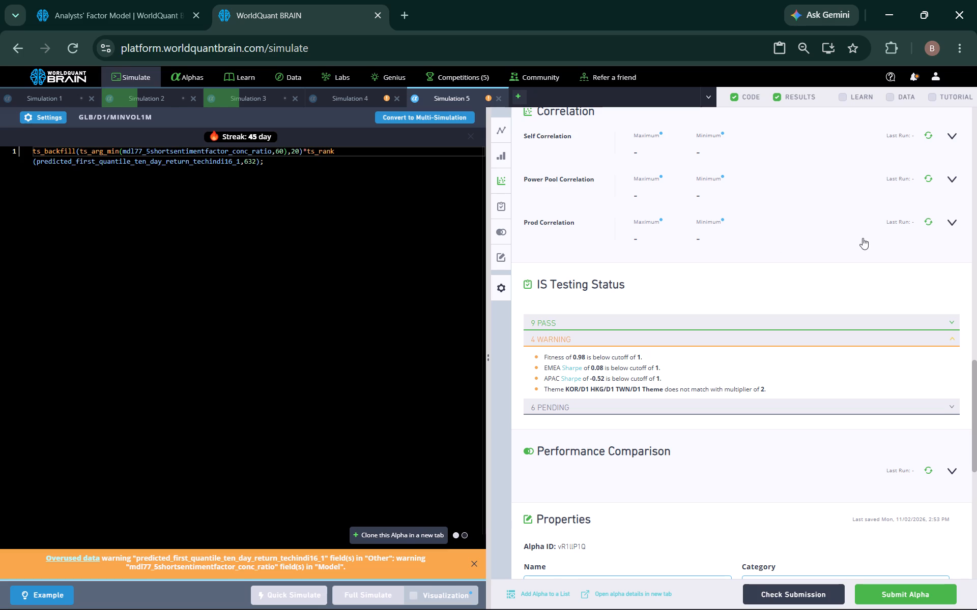
Run the Prod Correlation and Power Pool Correlation checks for Simulation 5.
left_click(928, 222)
left_click(929, 181)
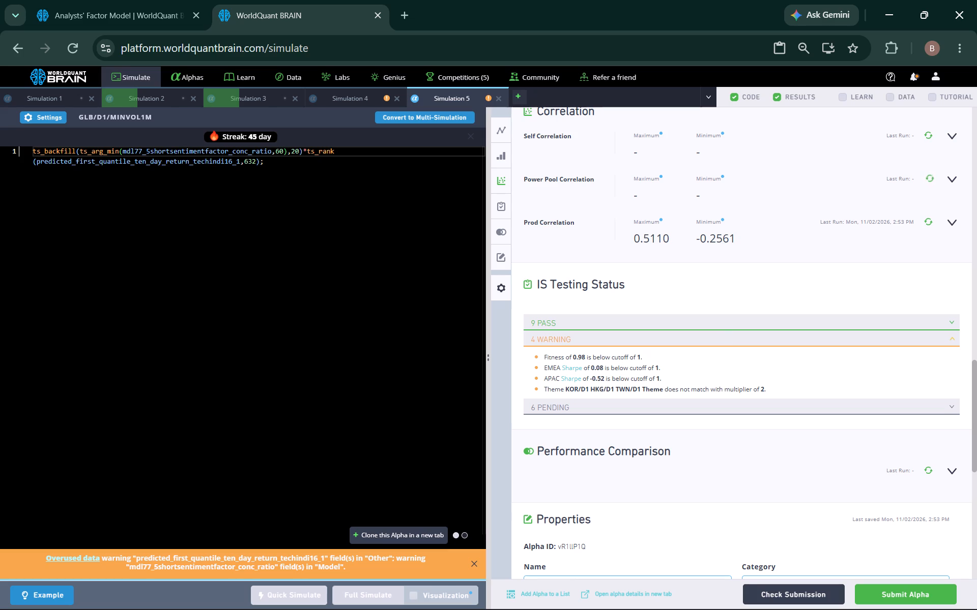
Close Simulation 4.
left_click(398, 98)
Return from the model77 dataset to the announcements, open the recommended model26 dataset, and limit its fields to at most 5 alphas.
left_click(165, 17)
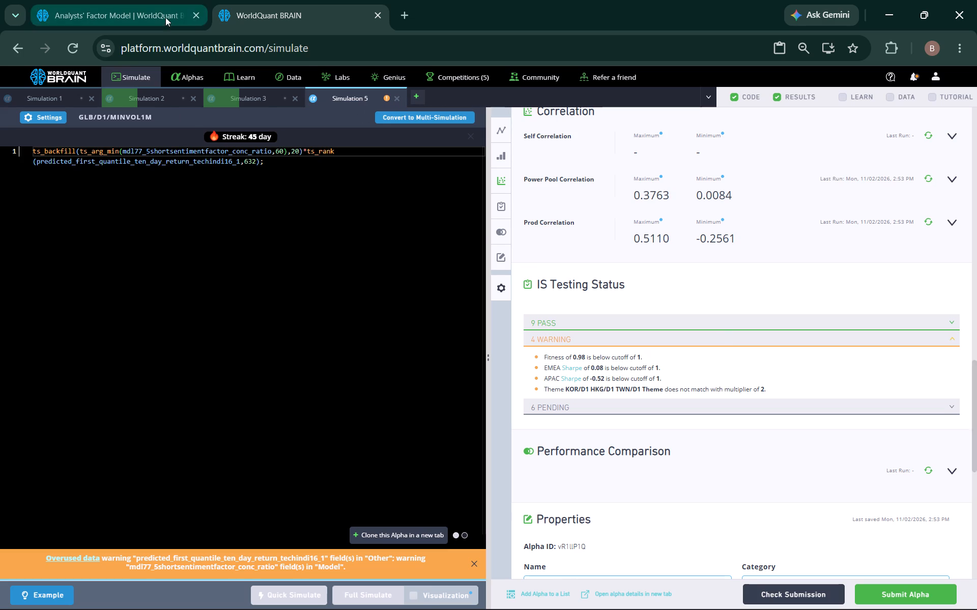
scroll(291, 313, "down", 3)
scroll(547, 337, "up", 7)
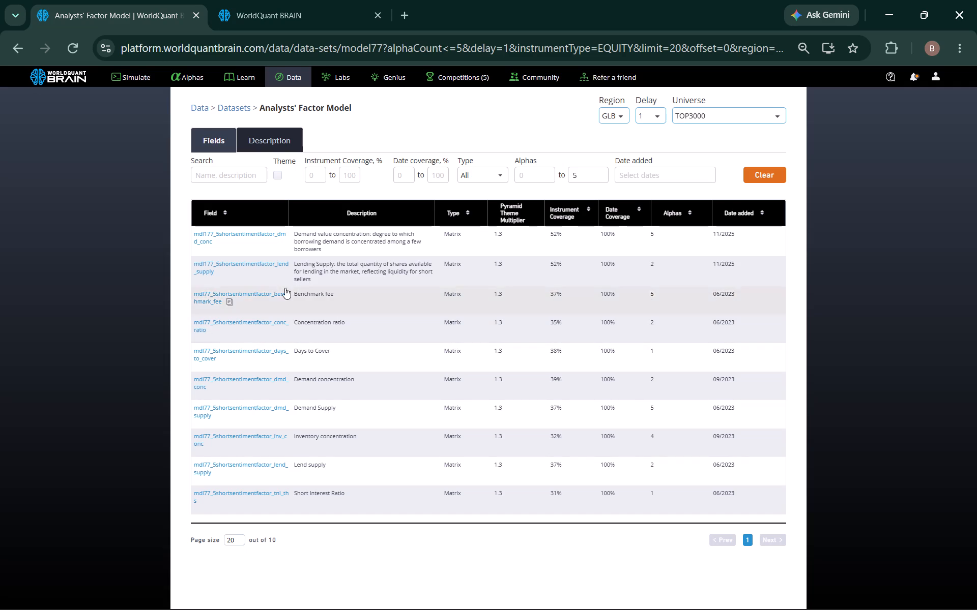
left_click(10, 50)
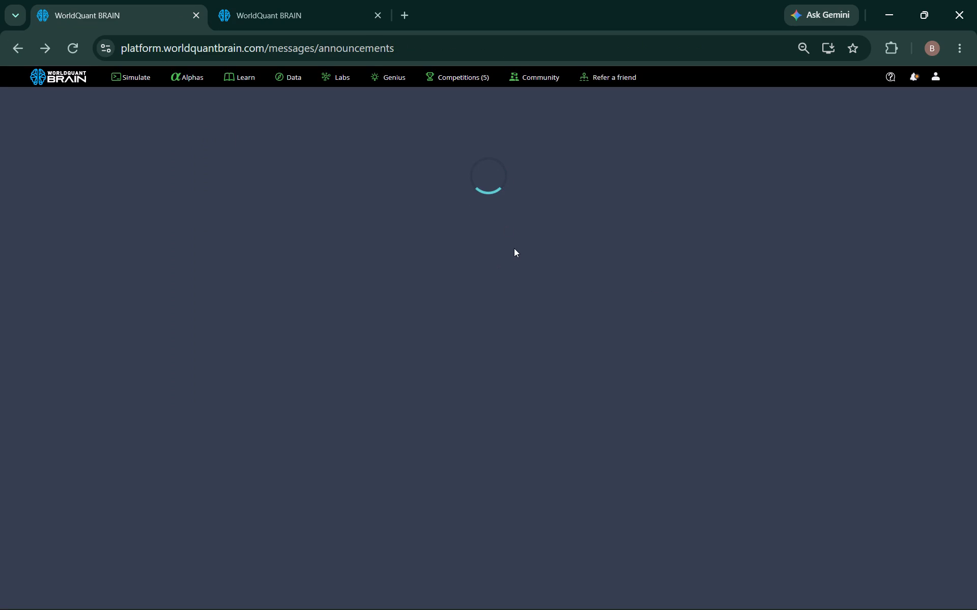
scroll(441, 314, "down", 6)
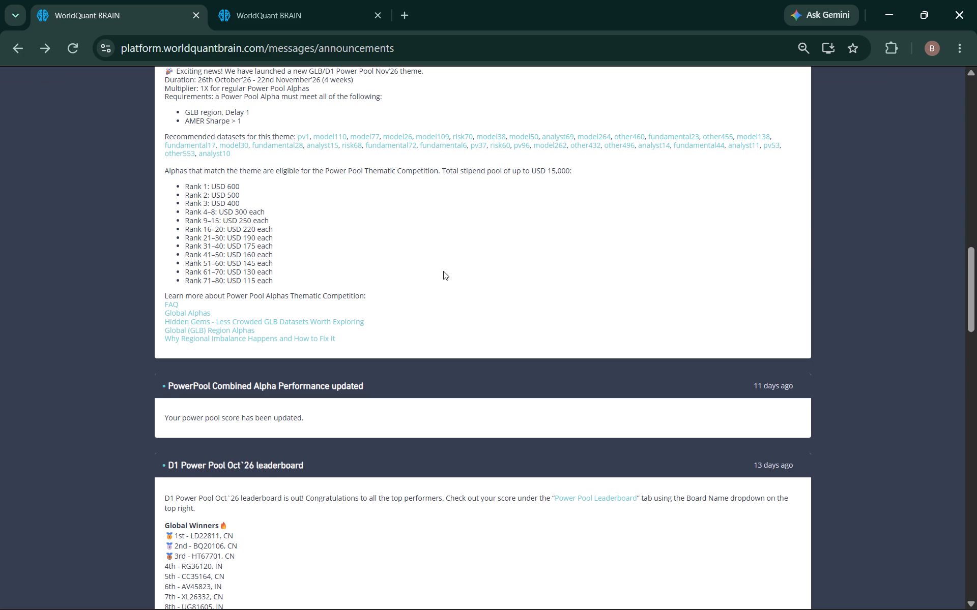
left_click(398, 136)
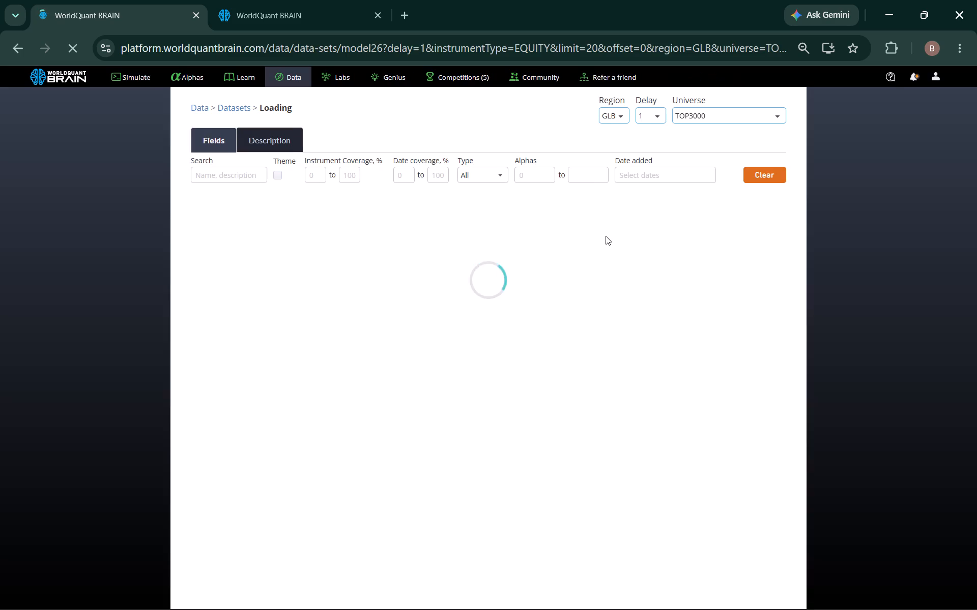
left_click(593, 167)
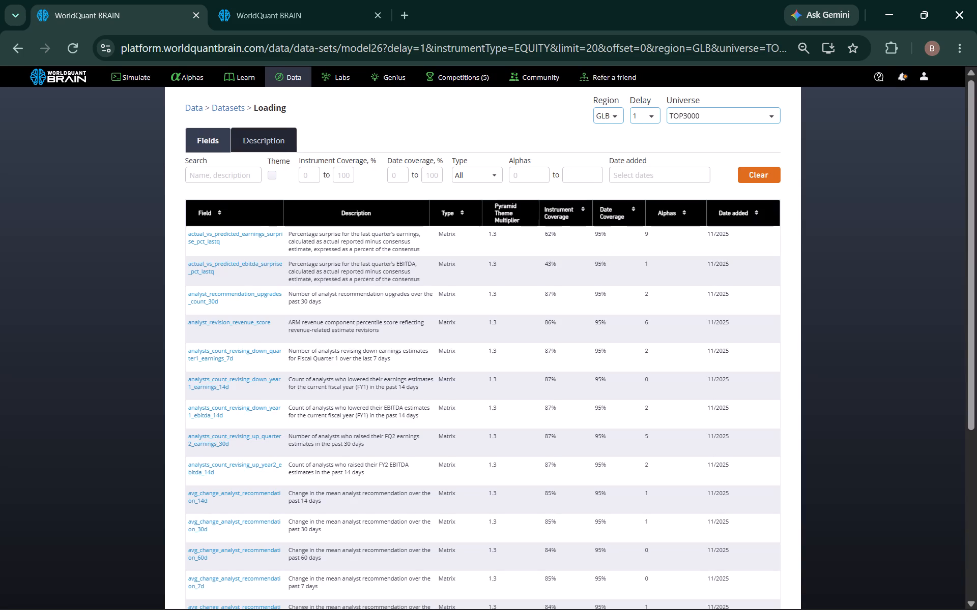
key("5")
In Simulation 5, replace the ts_arg_min field with avg_pct_change_earnings_est_12m_90d copied from the model26 dataset page and run a full simulation.
scroll(255, 335, "down", 7)
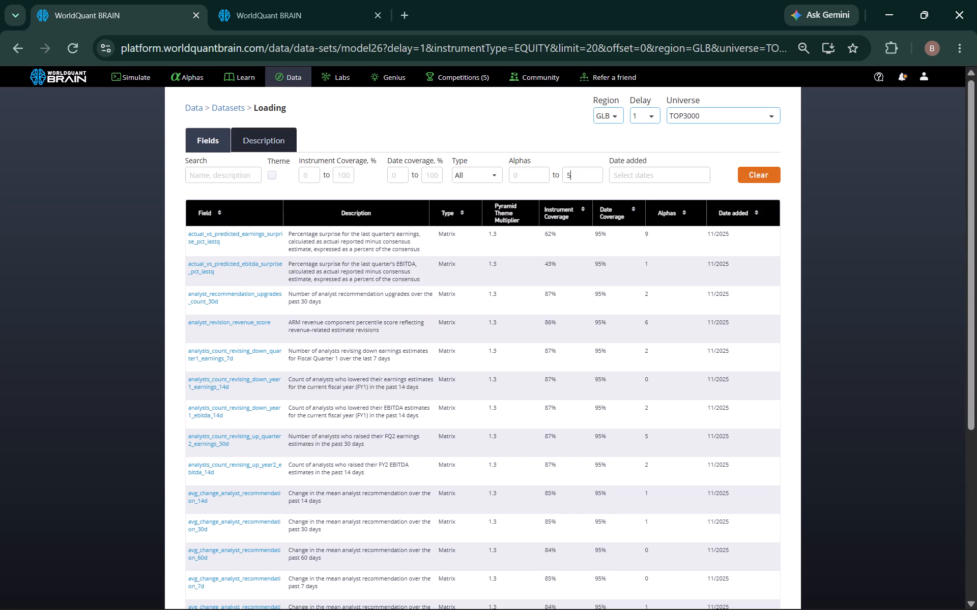
left_click(205, 529)
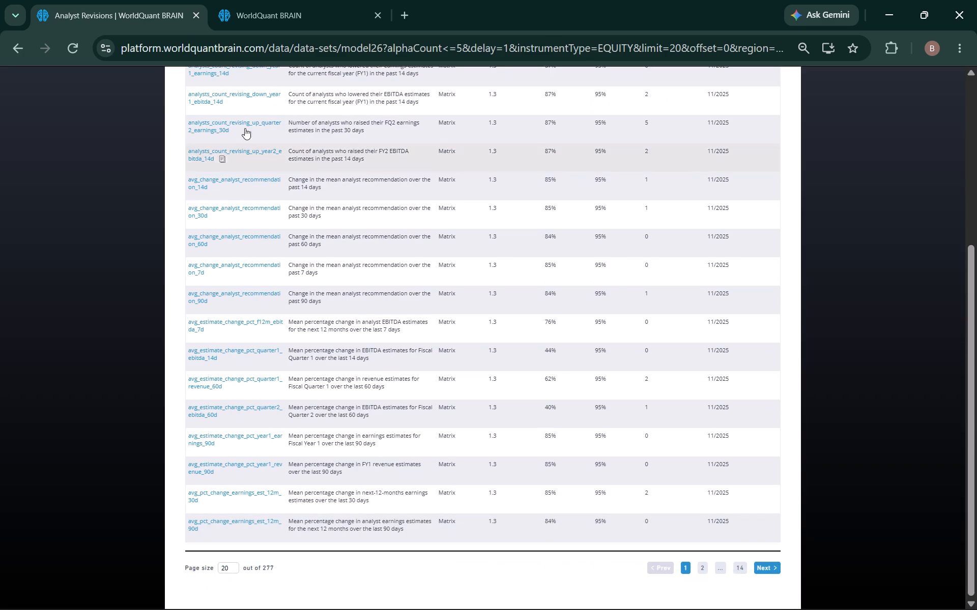
left_click(244, 1)
triple_click(189, 145)
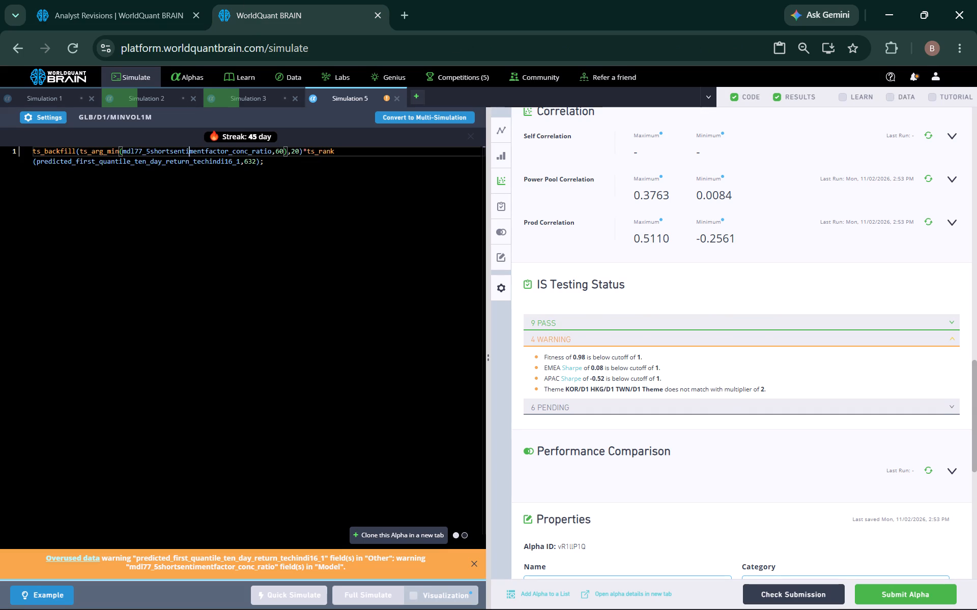
right_click(188, 148)
left_click(233, 202)
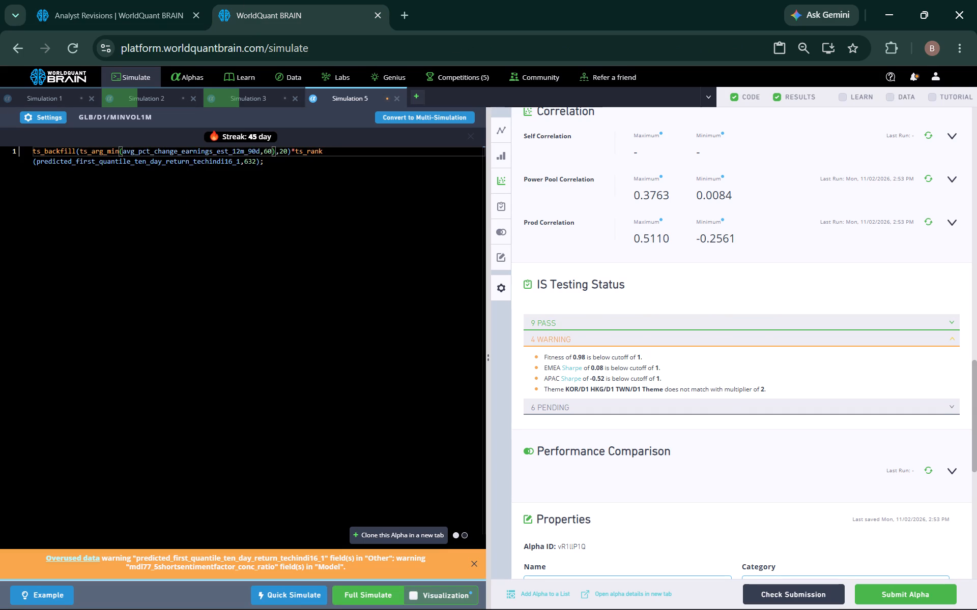
left_click(372, 596)
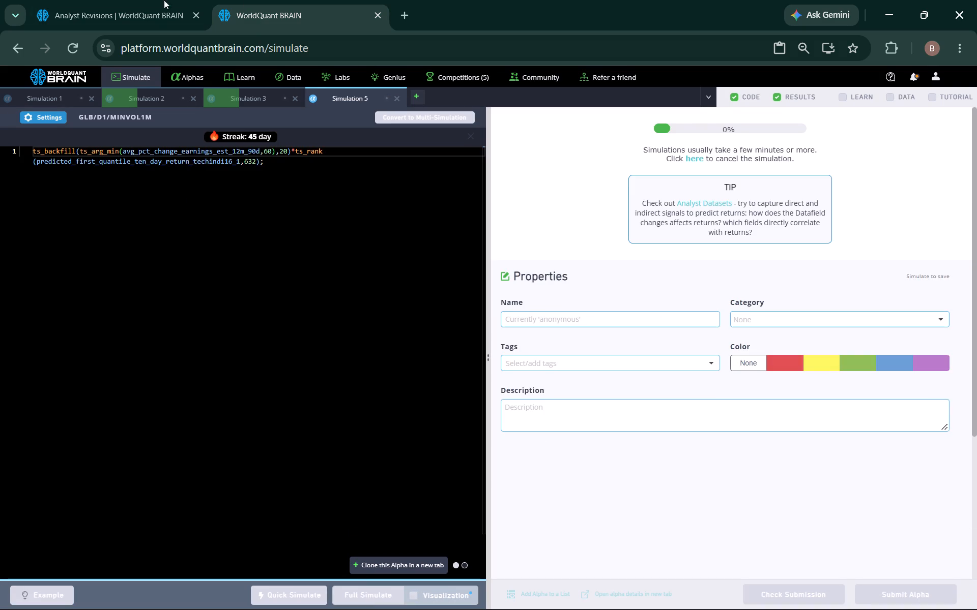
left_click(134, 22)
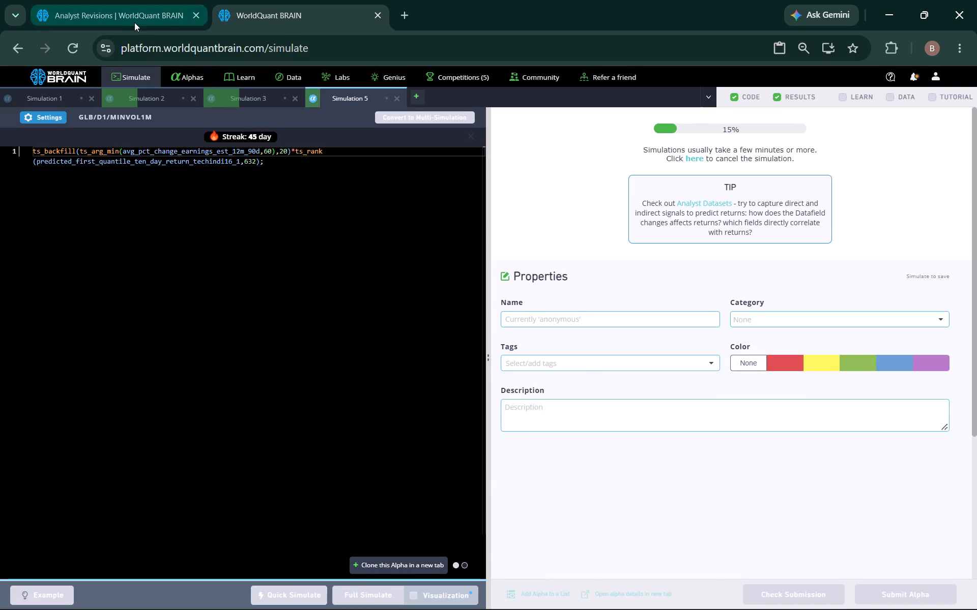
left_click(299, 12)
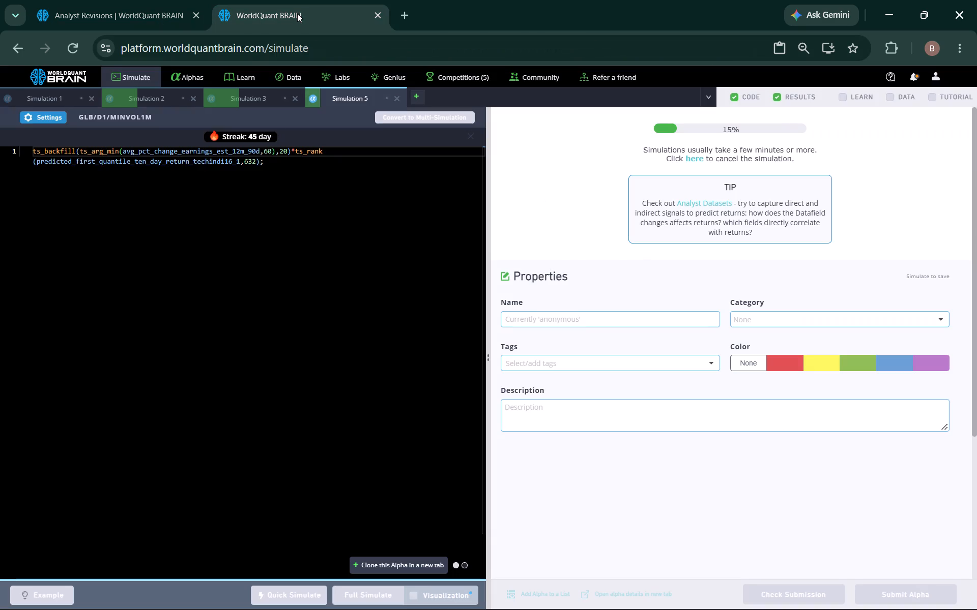
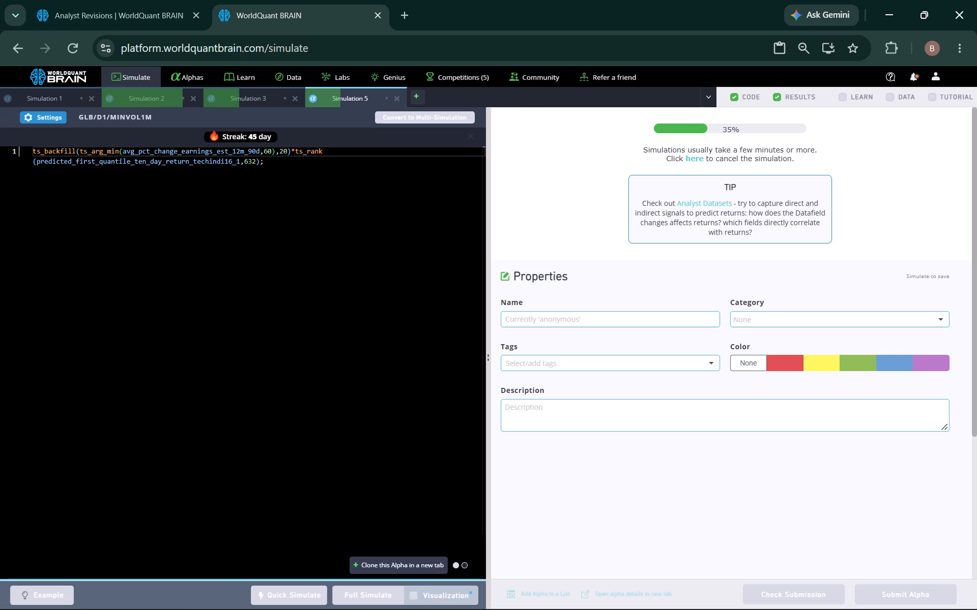
In Simulation 2, reveal the test period results and expand the warnings in the IS Testing Status.
left_click(161, 94)
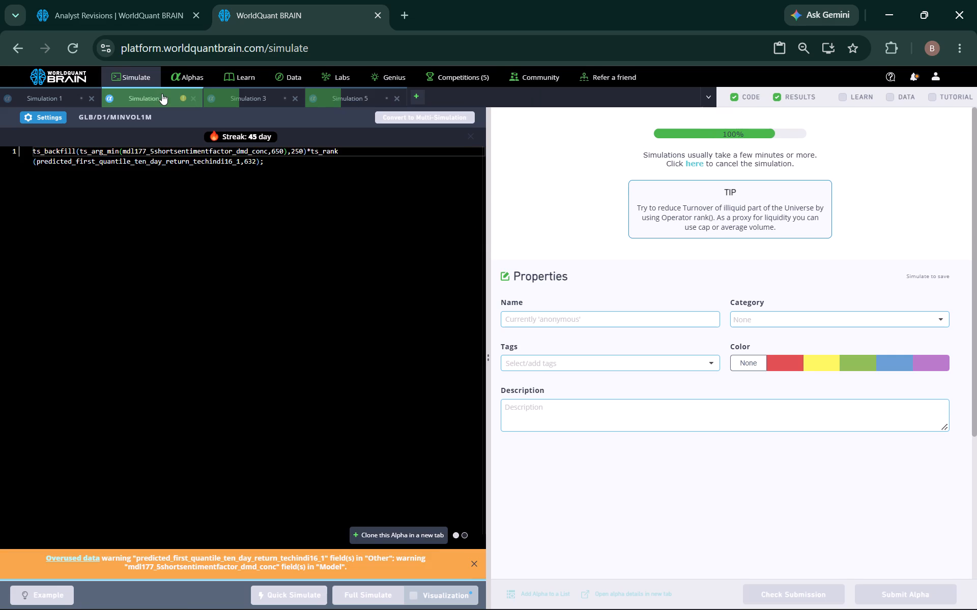
scroll(693, 319, "down", 1)
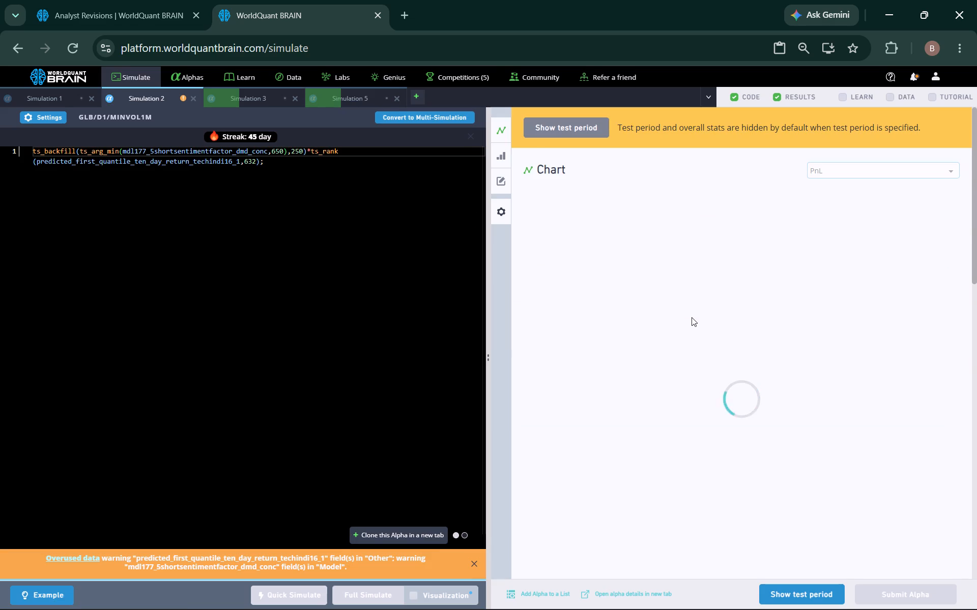
scroll(692, 318, "down", 1)
left_click(794, 589)
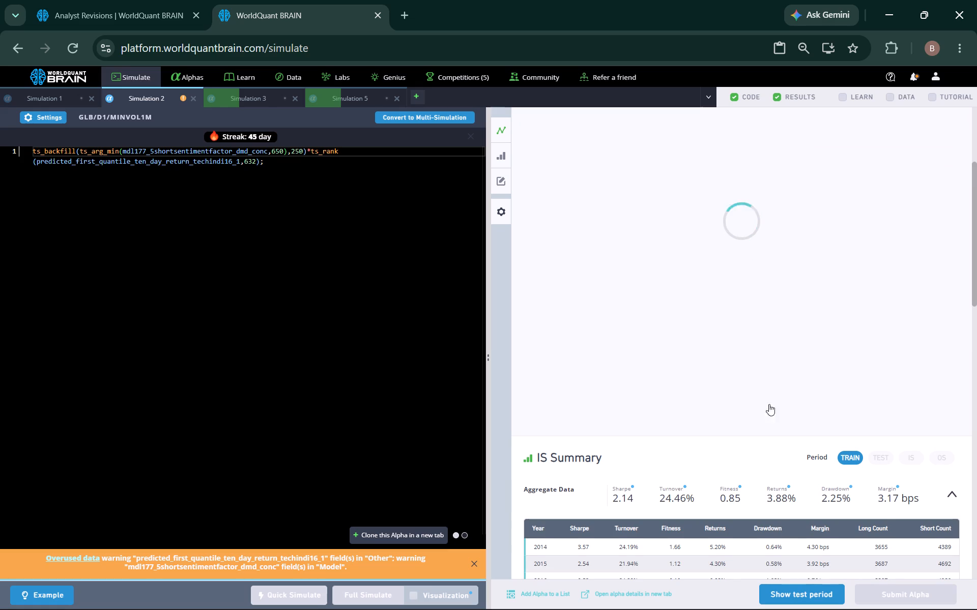
scroll(758, 377, "down", 3)
left_click(745, 254)
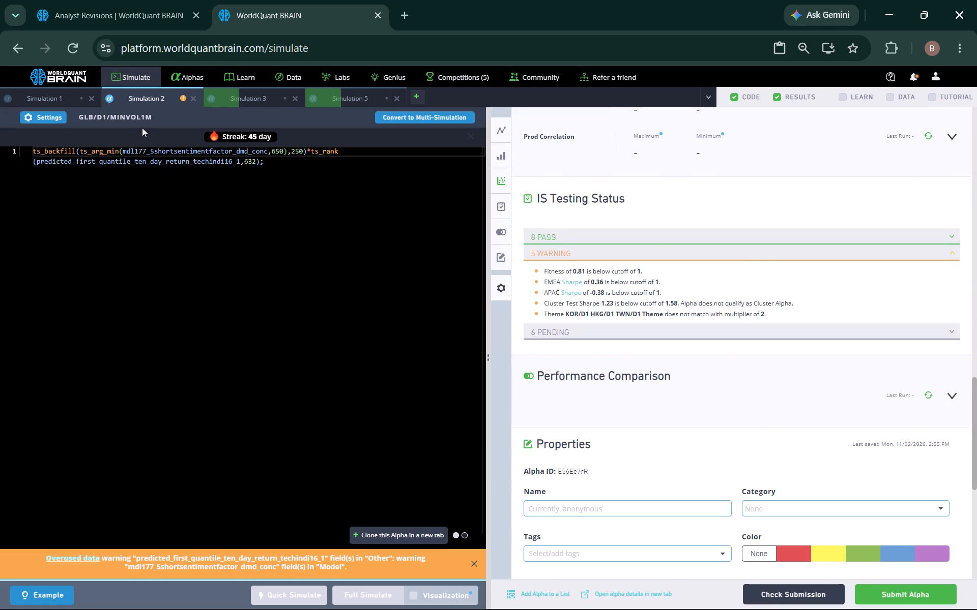
In Simulation 2, set the ts_arg_min window to 4650, ts_backfill to 4250 and ts_rank to 1632, and run a full simulation.
left_click(271, 151)
key("4")
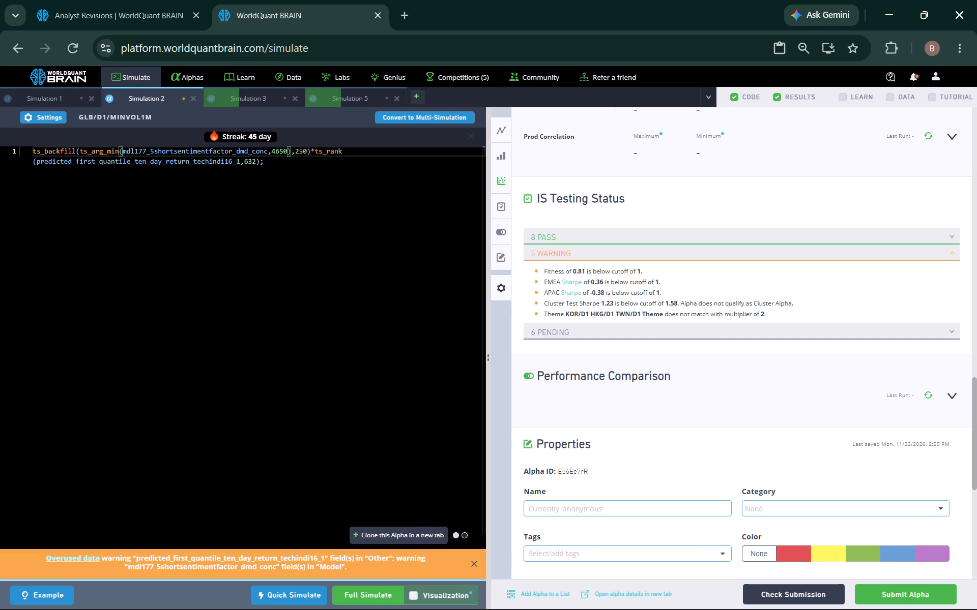
left_click(294, 152)
key("4")
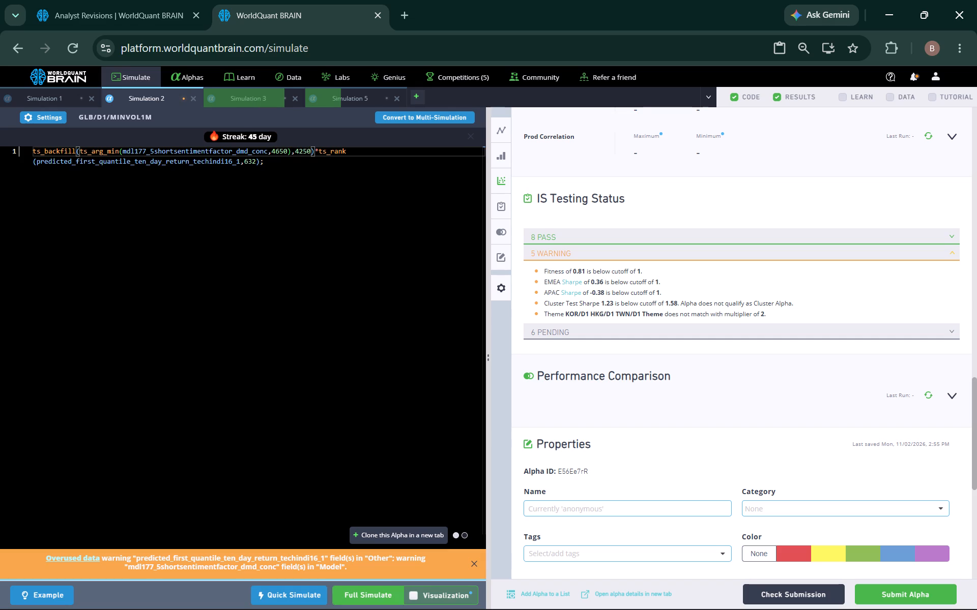
left_click(244, 161)
key("1")
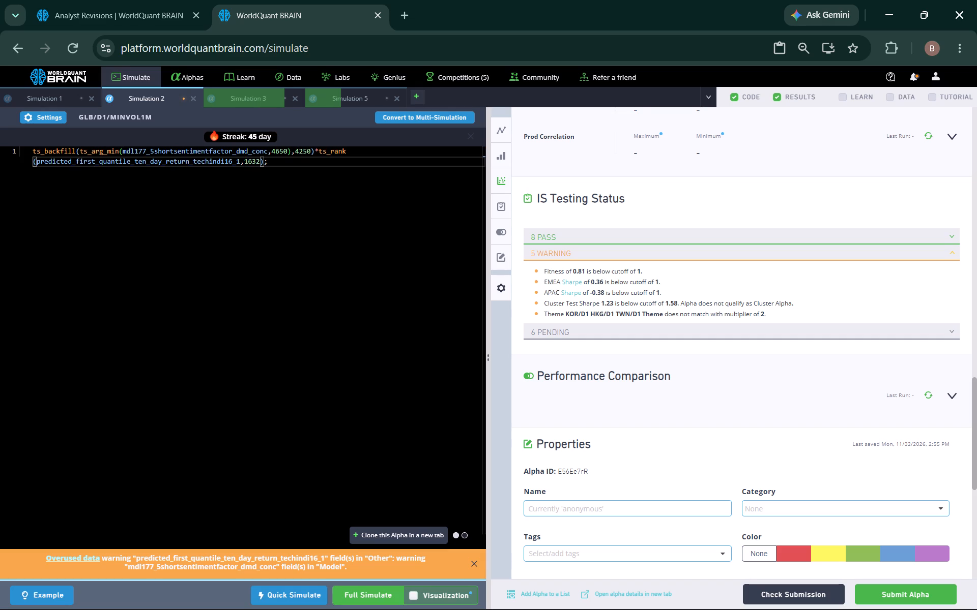
left_click(376, 591)
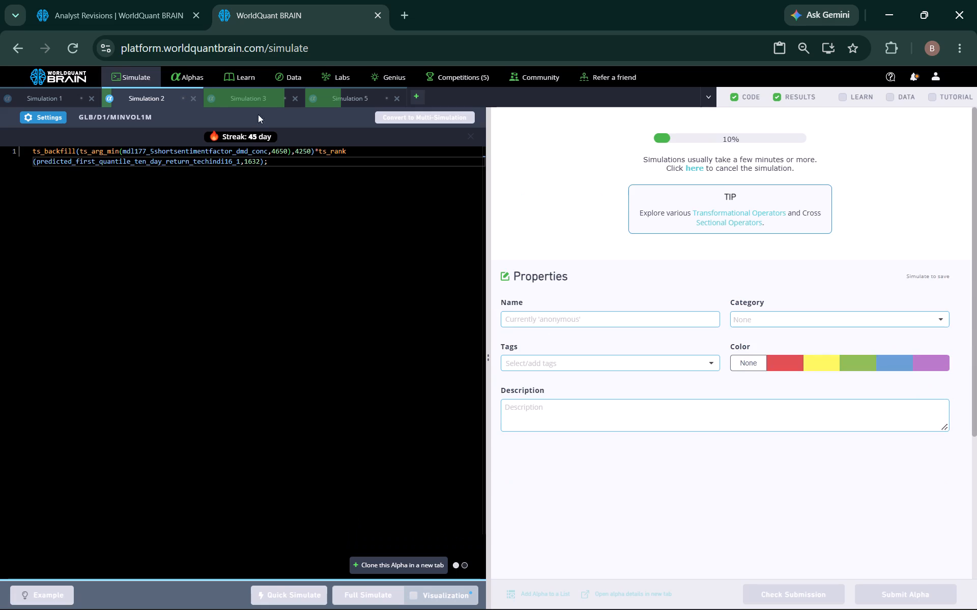
In Simulation 3, reveal the test period results and review the IS Testing Status.
left_click(260, 99)
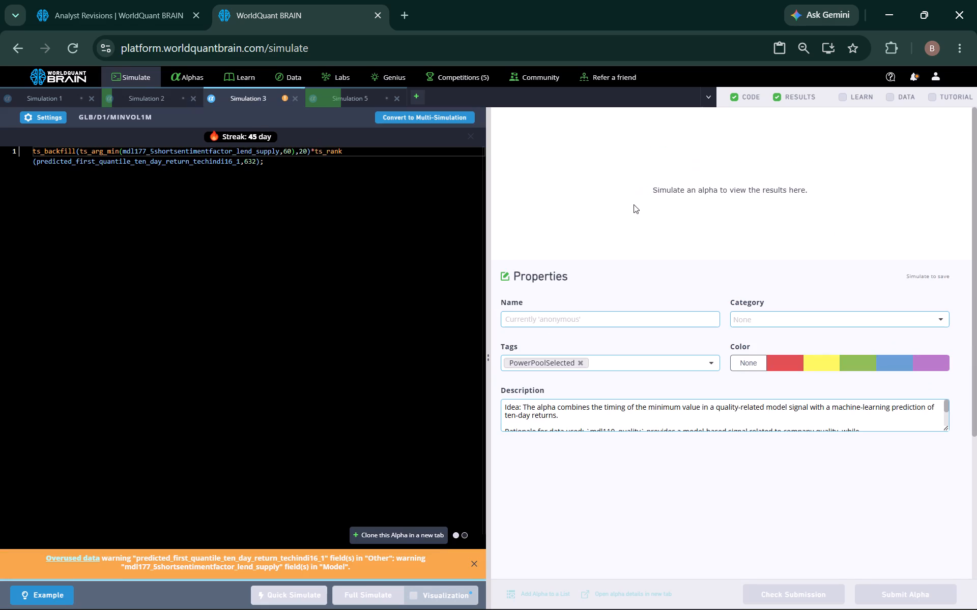
scroll(753, 393, "down", 3)
left_click(792, 594)
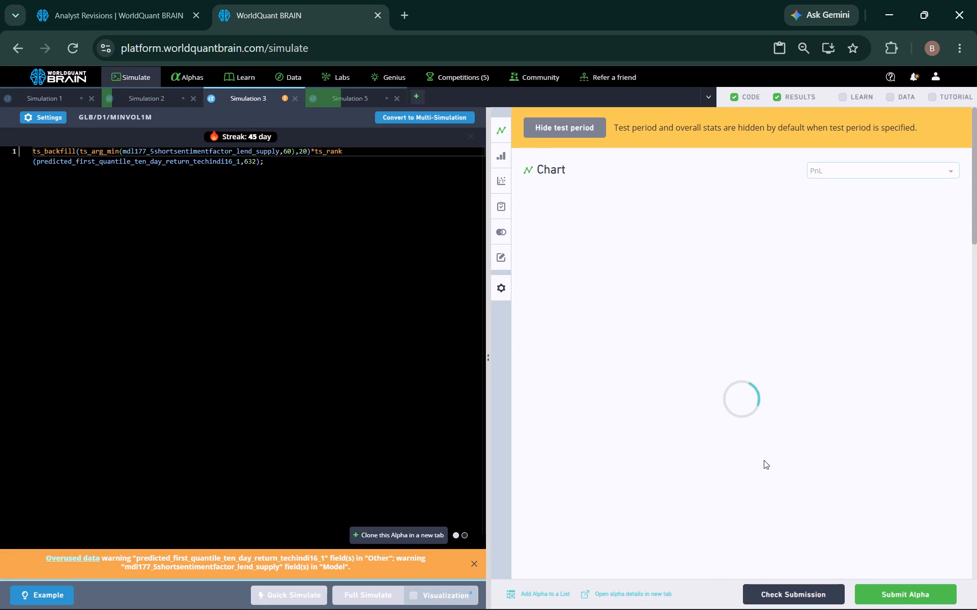
scroll(731, 340, "down", 4)
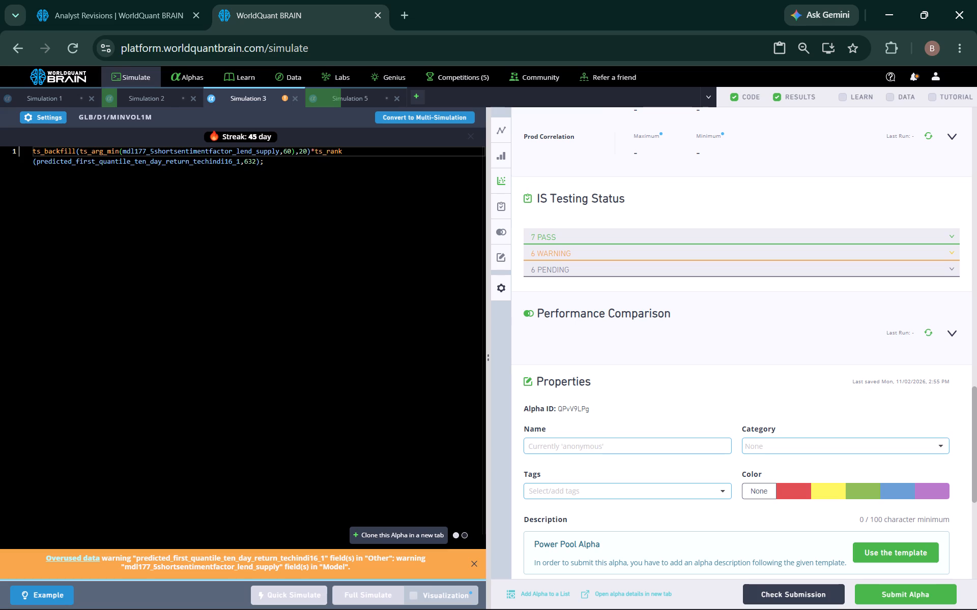
Set Simulation 3's neutralization to Slow + Fast Factors and NaN handling to On, apply the settings and run a full simulation.
left_click(48, 111)
left_click(100, 254)
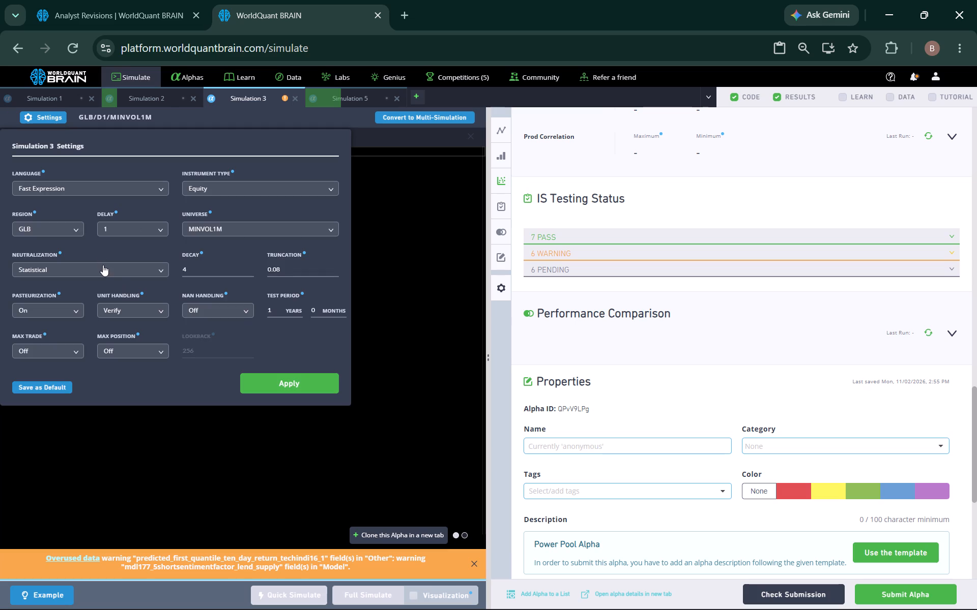
left_click(103, 265)
scroll(110, 364, "down", 3)
left_click(108, 362)
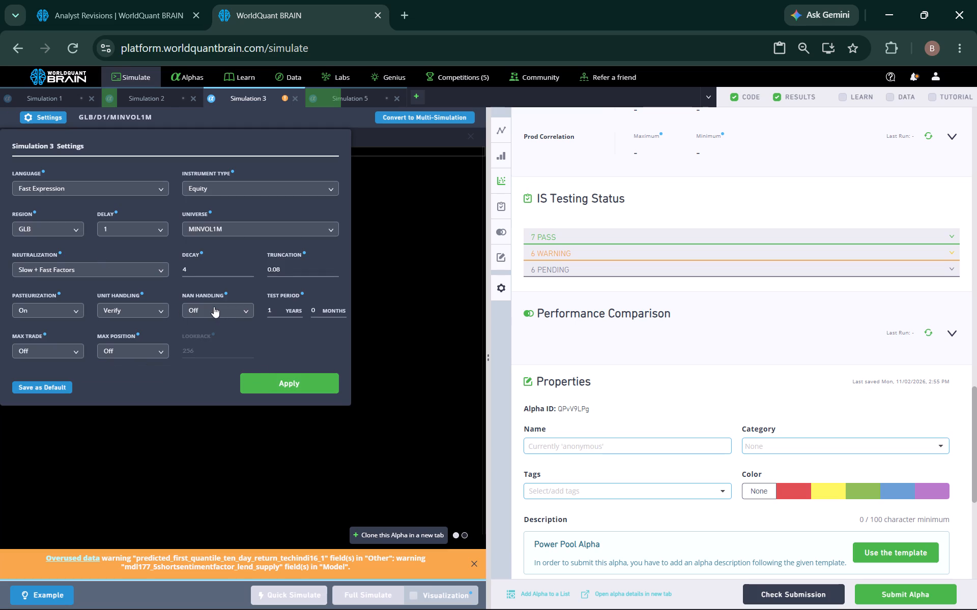
left_click(214, 307)
left_click(217, 324)
left_click(282, 383)
left_click(376, 594)
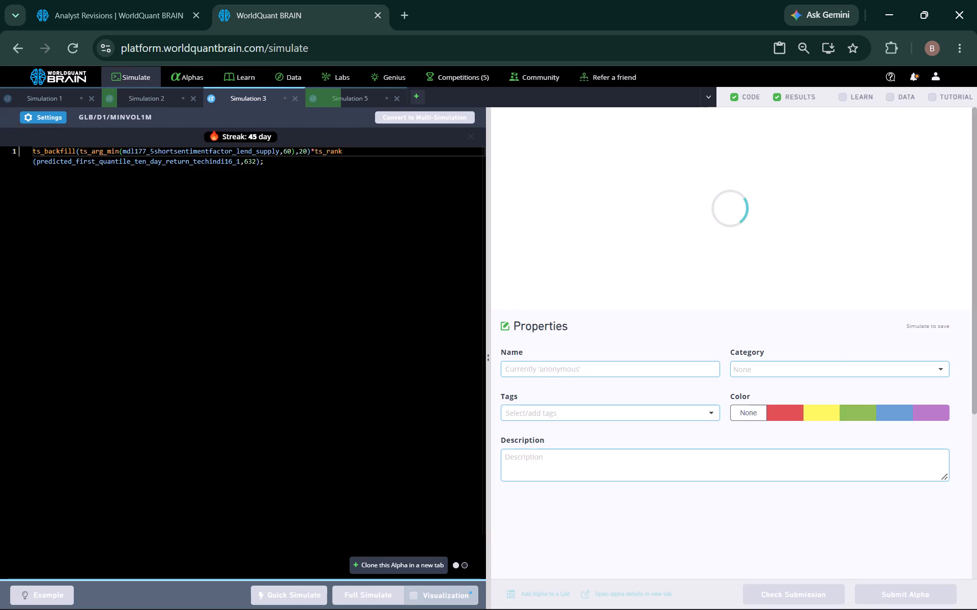
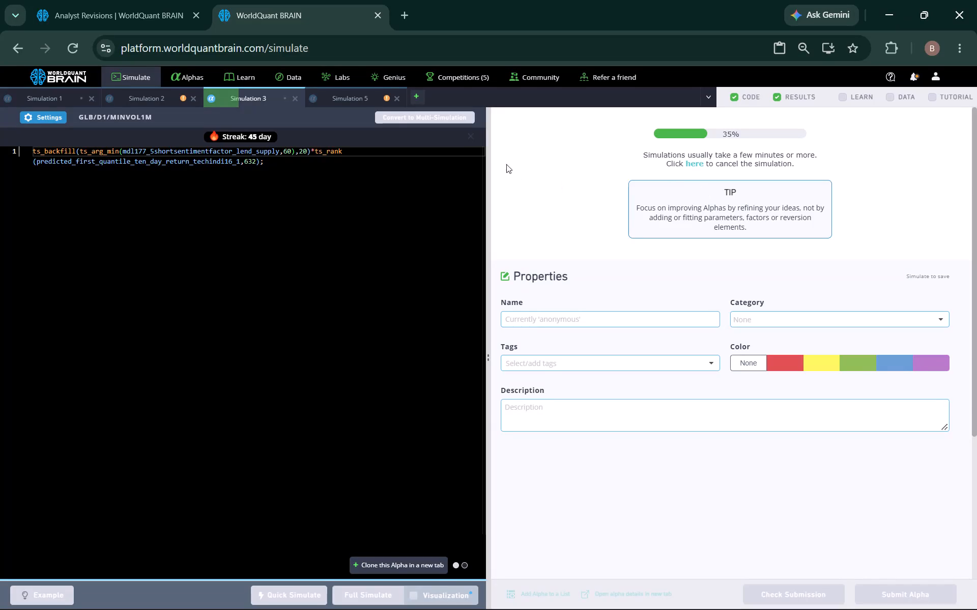
In Simulation 5, reveal the test period results and expand the warnings in the IS Testing Status.
left_click(355, 91)
scroll(934, 239, "down", 3)
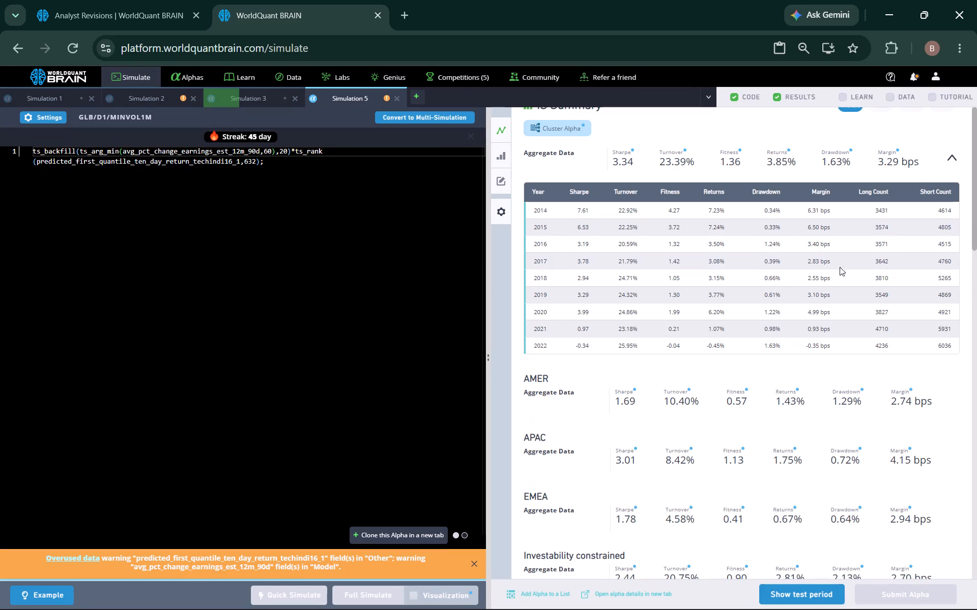
left_click(801, 593)
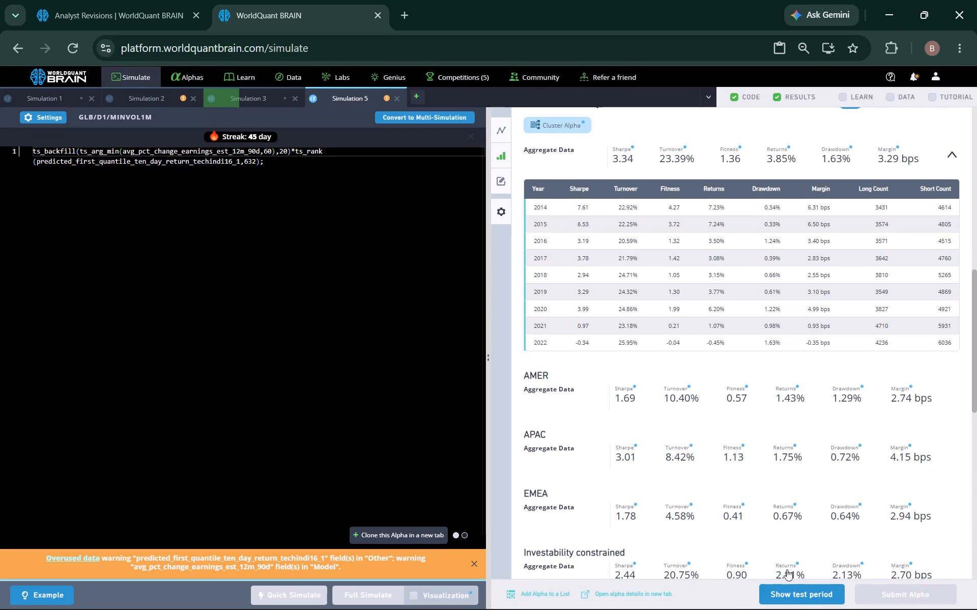
scroll(658, 308, "down", 2)
left_click(758, 506)
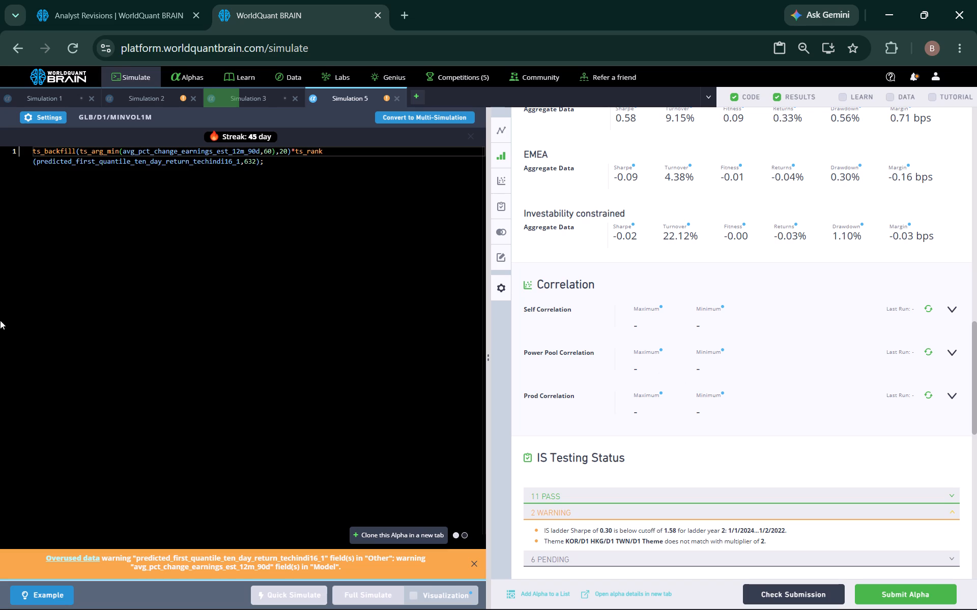
In Simulation 5, set the ts_arg_min window to 660 and ts_backfill to 250, and run a full simulation.
left_click(263, 152)
key("6")
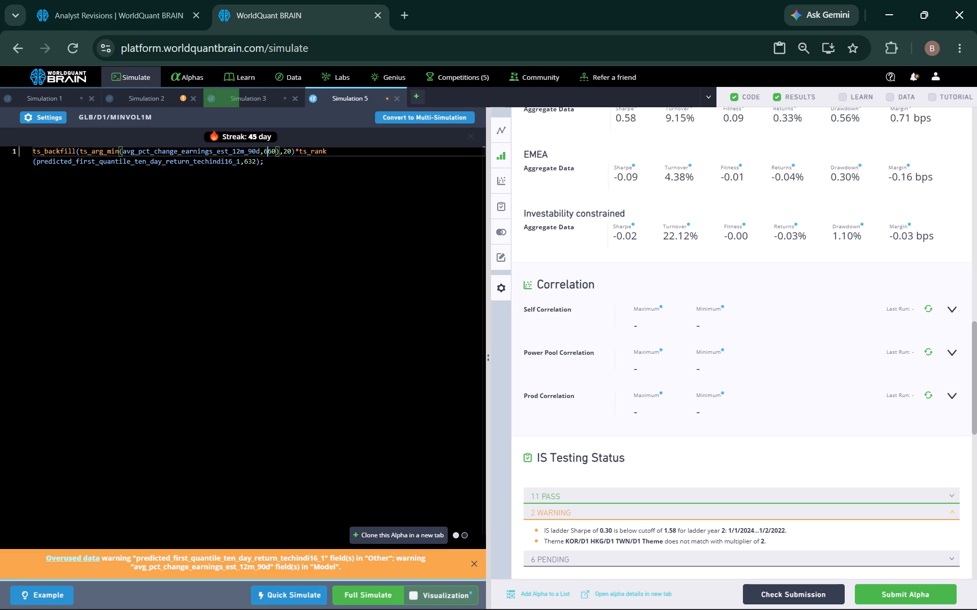
left_click(285, 149)
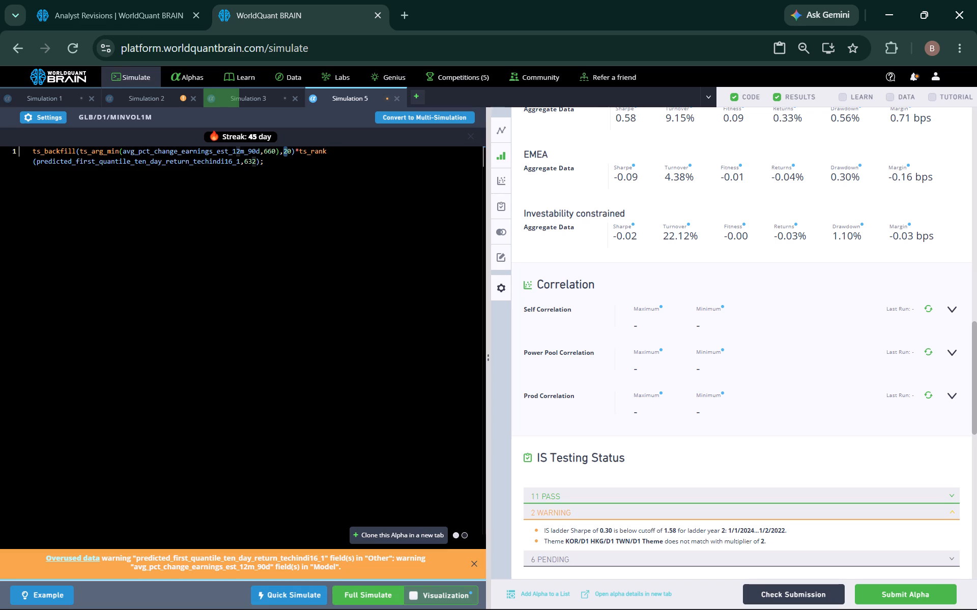
left_click(288, 151)
key("Right")
key("5")
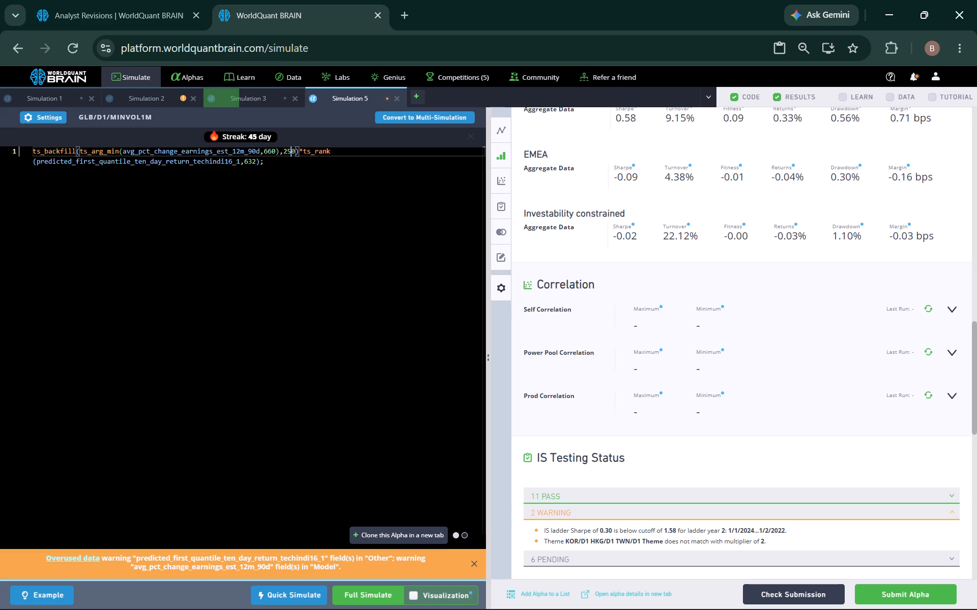
left_click(368, 589)
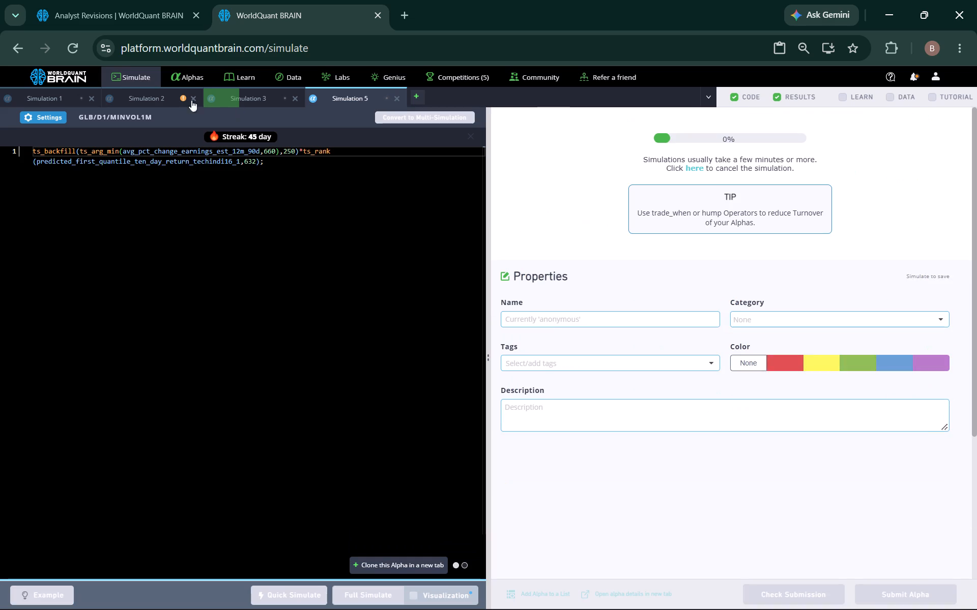
In Simulation 2, reveal the test period results, expand the IS Testing Status warnings and run the Prod Correlation check.
left_click(157, 96)
scroll(821, 330, "down", 5)
scroll(777, 406, "down", 1)
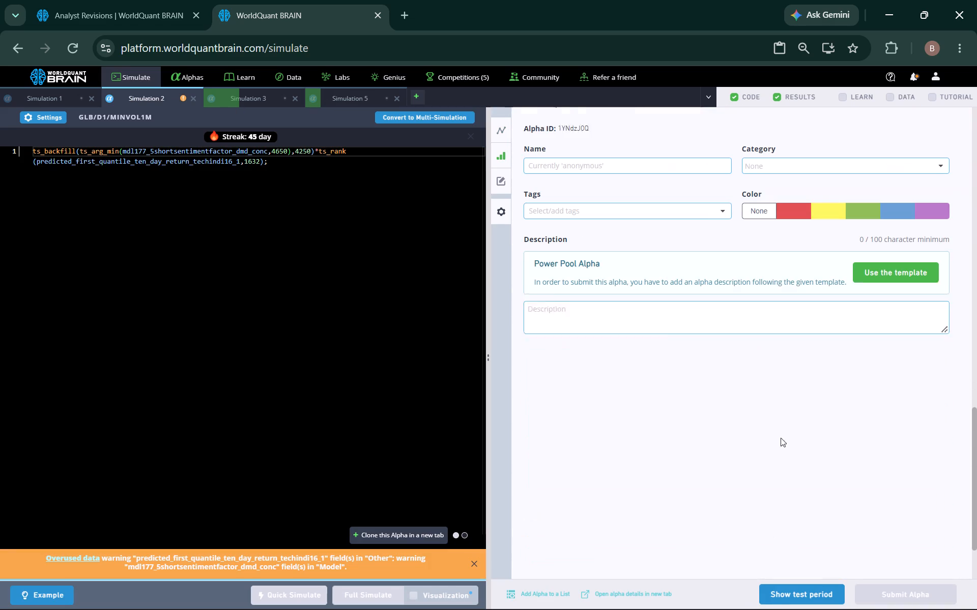
left_click(780, 592)
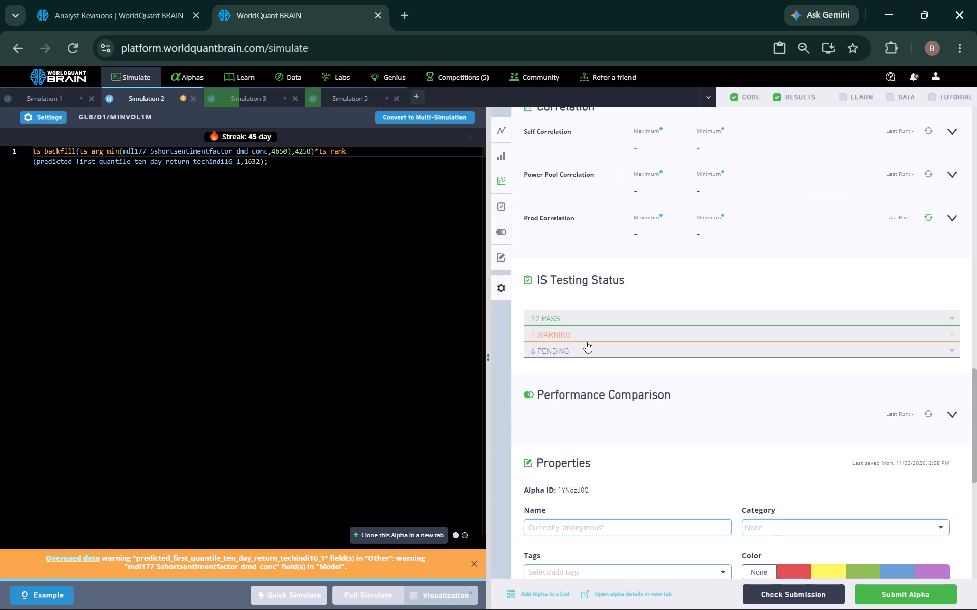
left_click(587, 336)
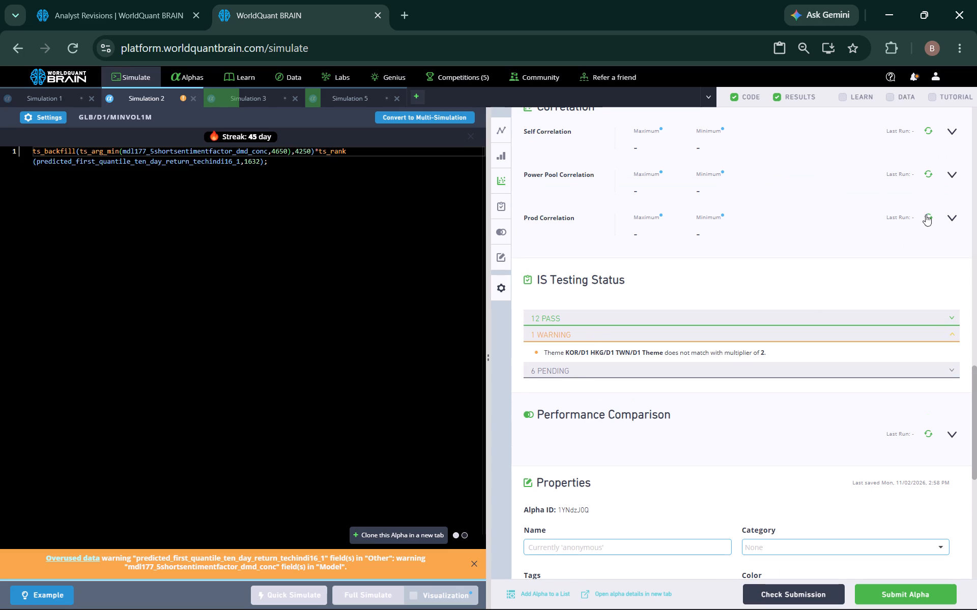
left_click(930, 216)
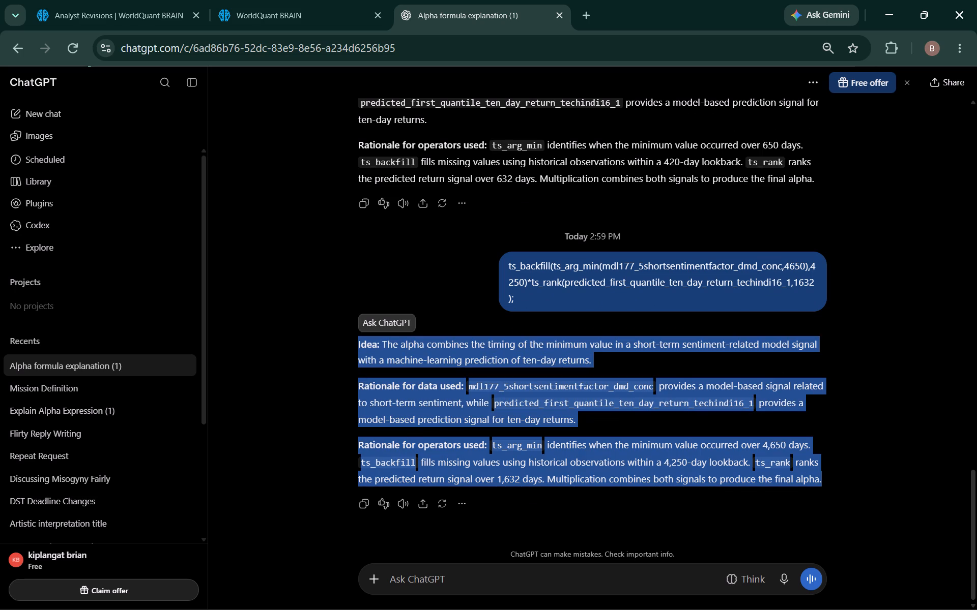
right_click(360, 347)
left_click(398, 367)
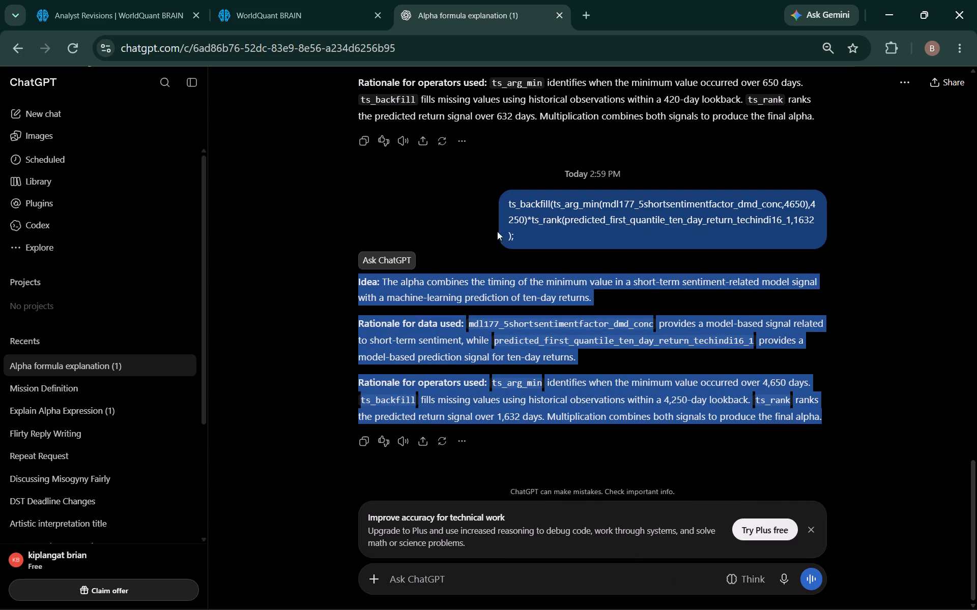
Back in WorldQuant BRAIN, paste the copied idea and rationales into the Description property of Simulation 2's alpha.
left_click(266, 15)
scroll(496, 514, "down", 2)
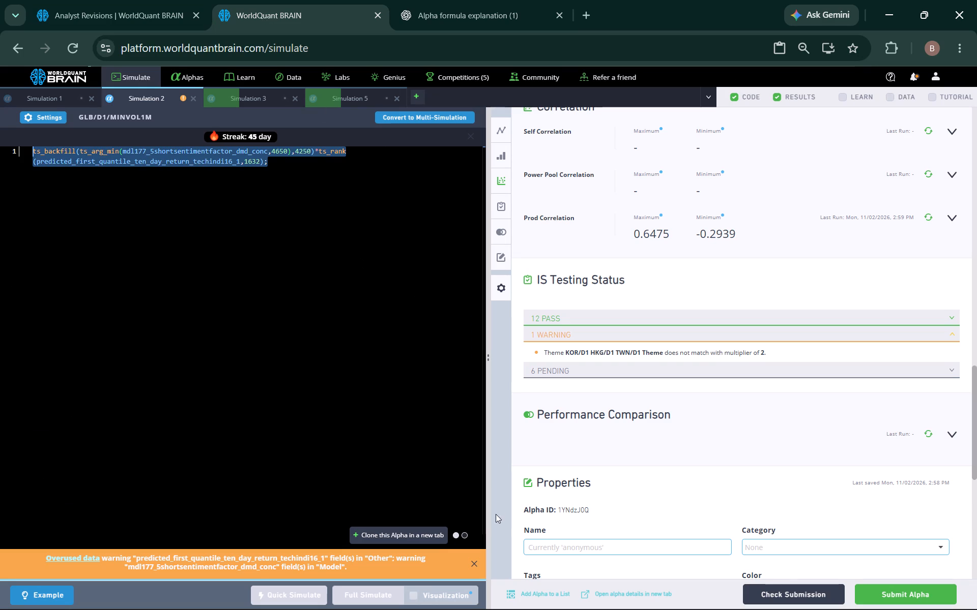
scroll(496, 514, "down", 6)
left_click(537, 280)
right_click(537, 281)
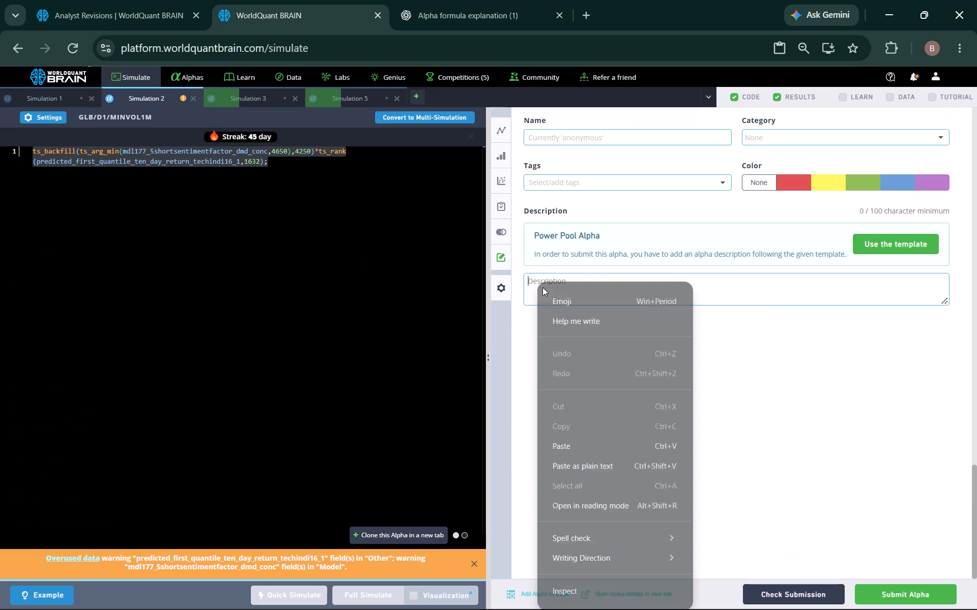
left_click(601, 450)
left_click(604, 295)
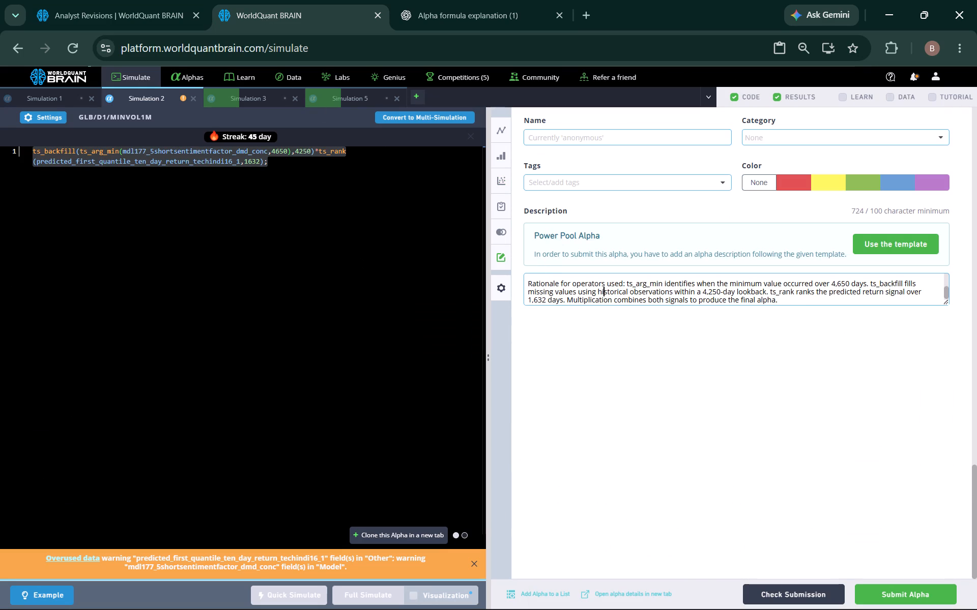
Run the submission check on Simulation 2's alpha.
left_click(823, 585)
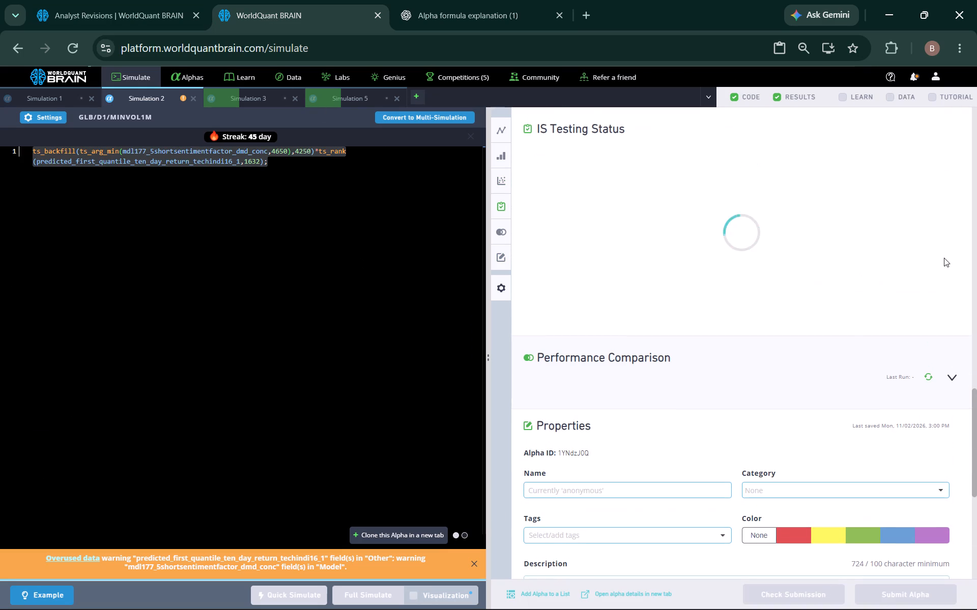
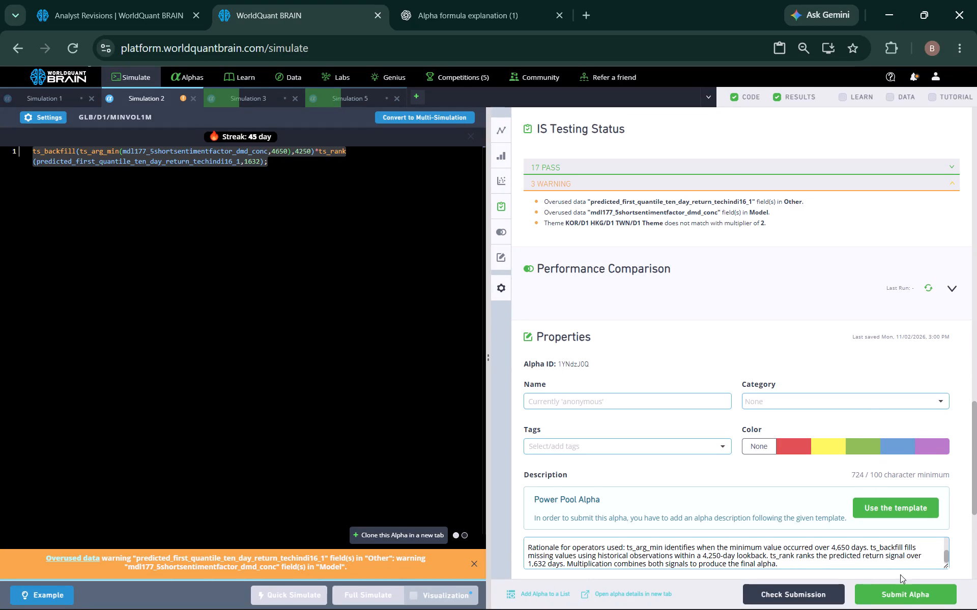
Submit Simulation 2's GLB/D1 alpha with its completed Power Pool description.
left_click(900, 594)
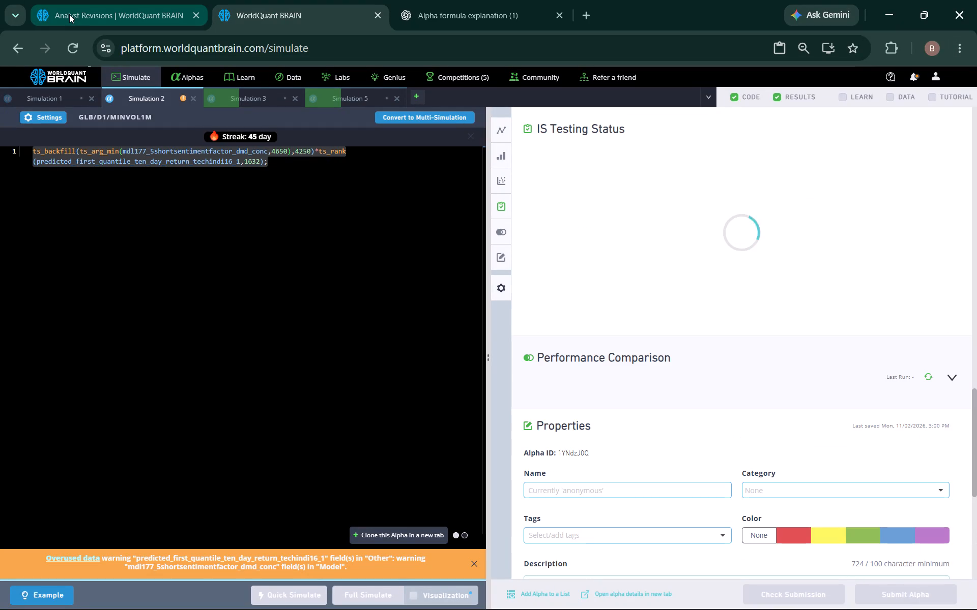
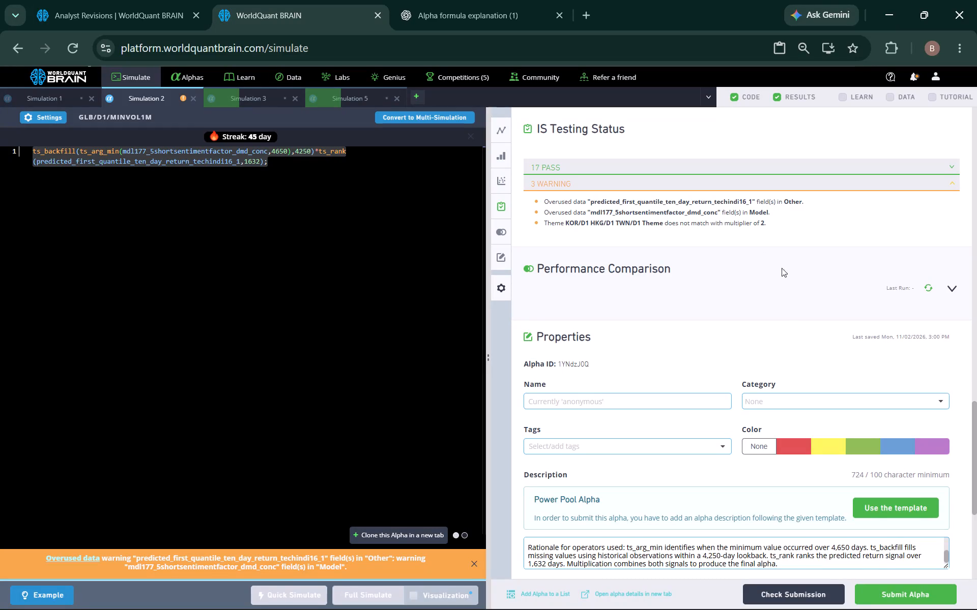
Try to submit Simulation 2's alpha with its completed description.
left_click(905, 593)
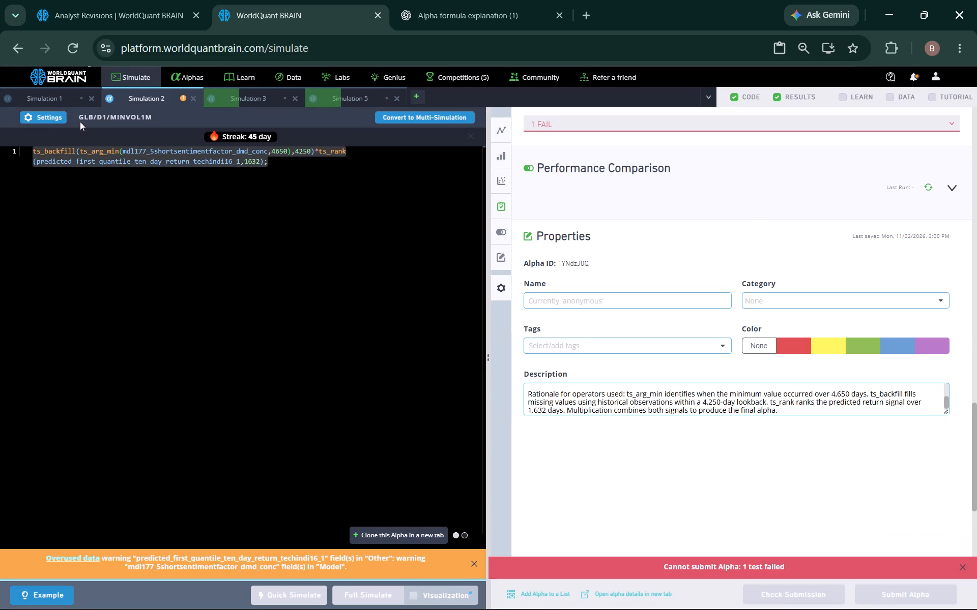
Open the model77 dataset from the GLB/D1 Power Pool Nov'26 announcement and limit its fields to those with at most 5 alphas.
left_click(89, 7)
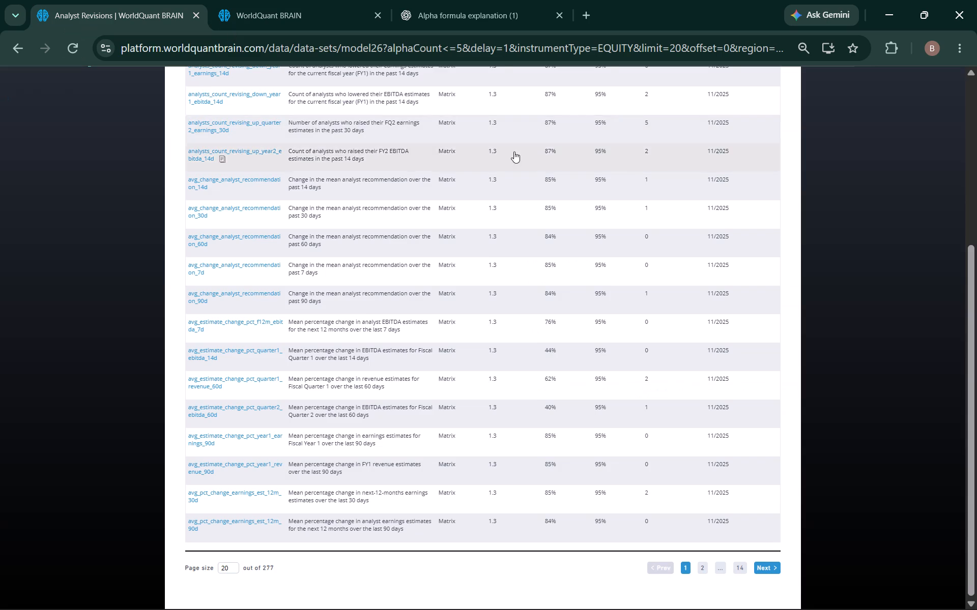
scroll(496, 158, "up", 2)
left_click(21, 53)
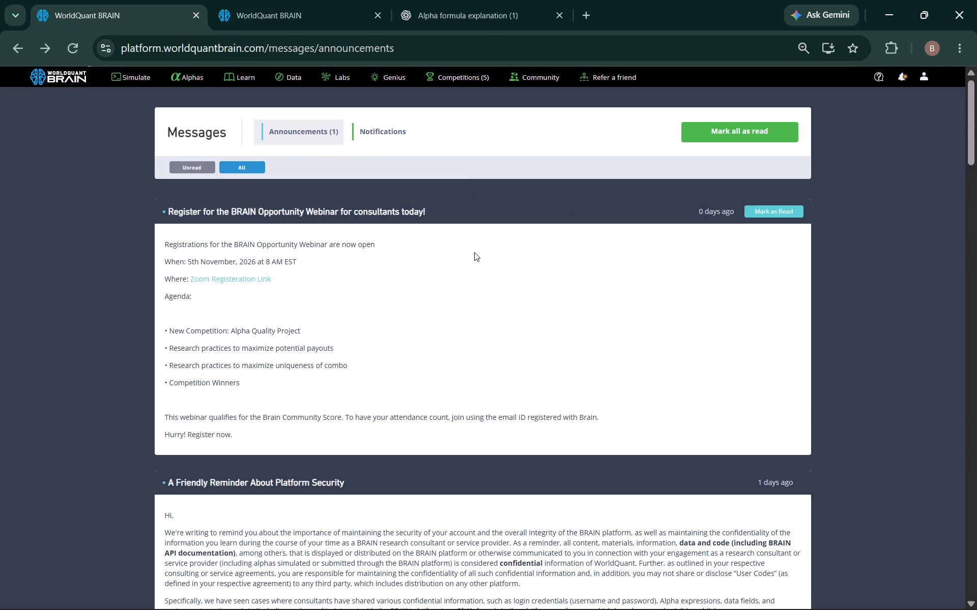
scroll(463, 283, "down", 1)
scroll(395, 298, "down", 3)
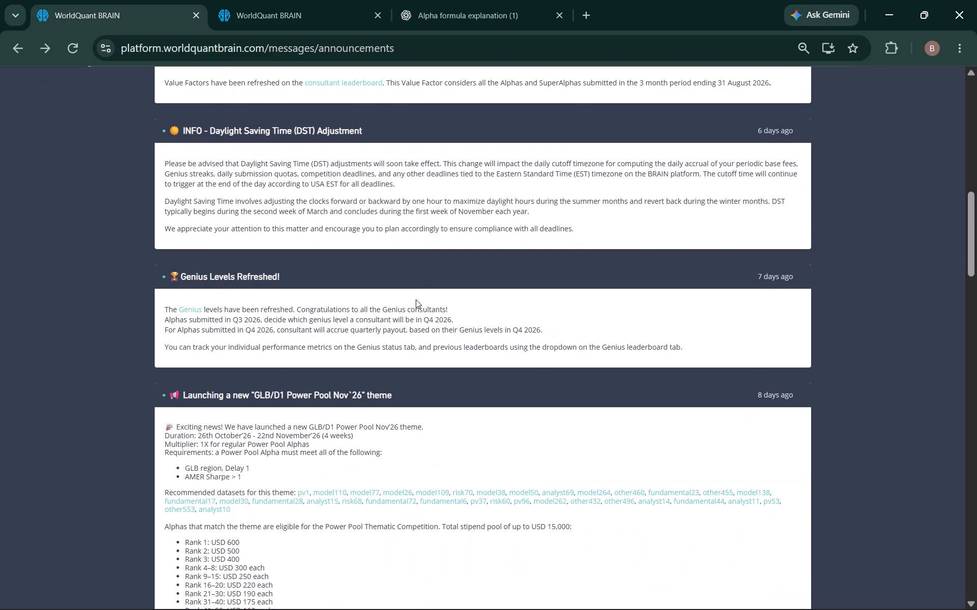
scroll(386, 353, "down", 1)
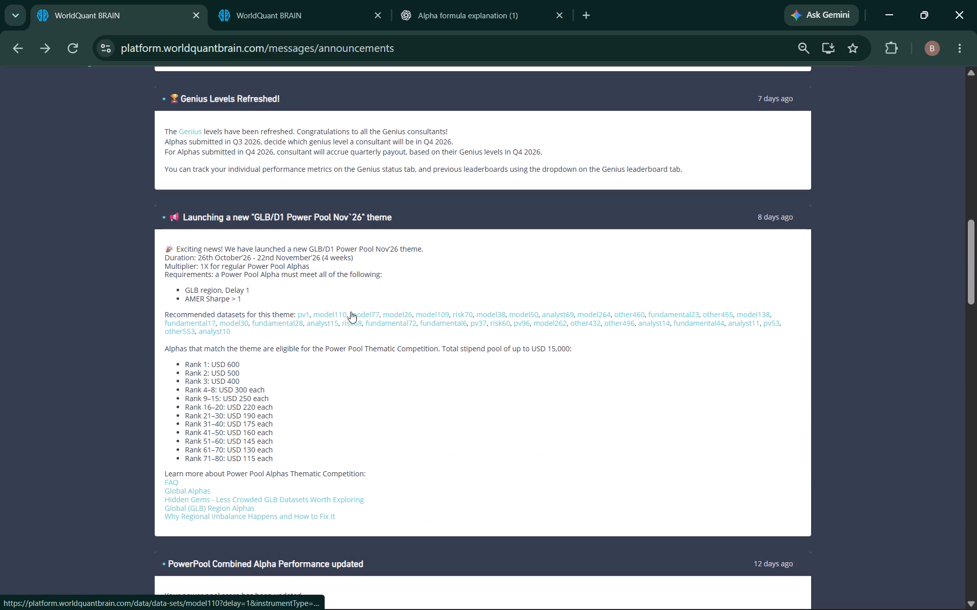
left_click(356, 314)
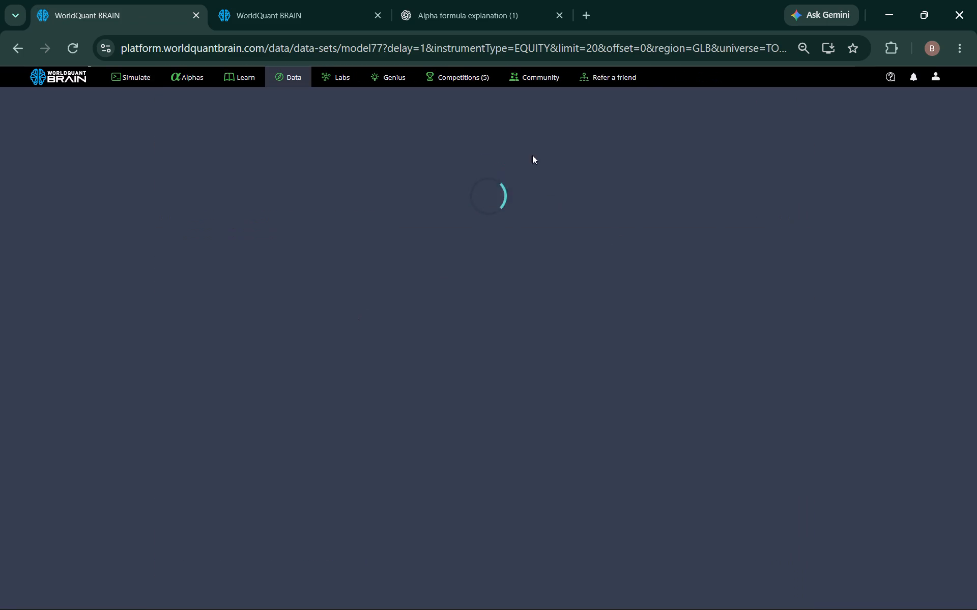
left_click(590, 176)
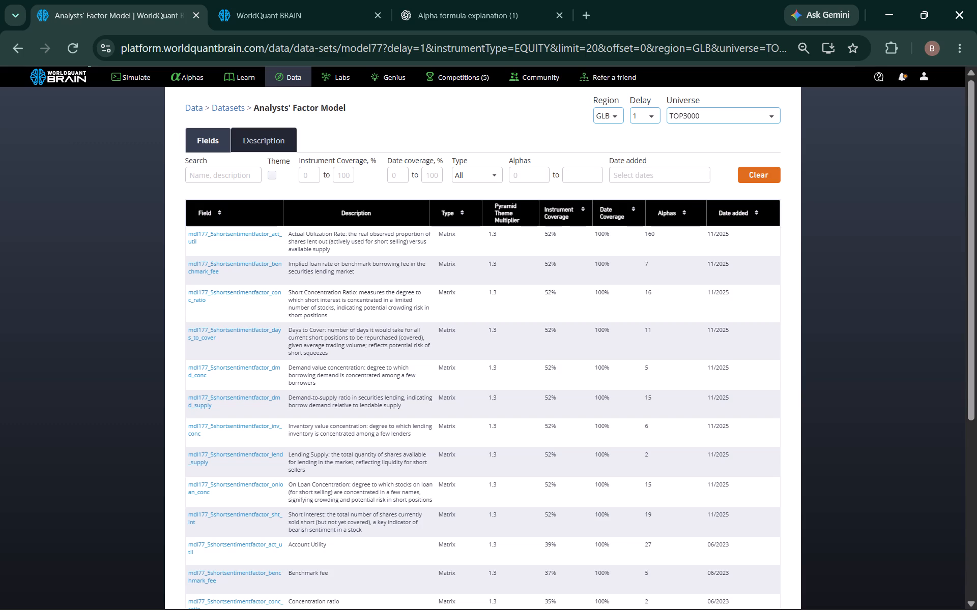
key("5")
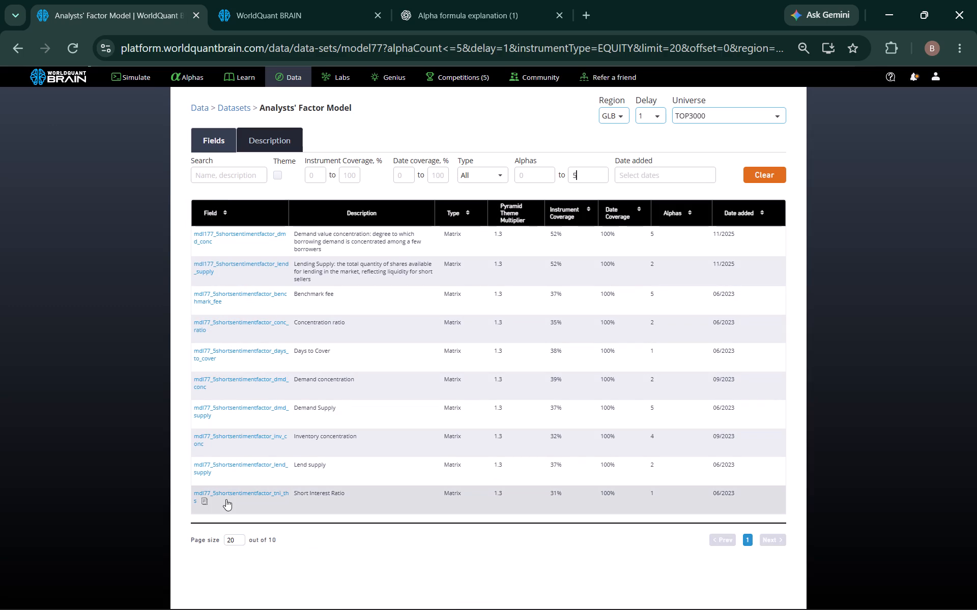
Replace the ts_arg_min field in Simulation 2 with mdl77_5shortsentimentfactor_tni_ths and run a full simulation.
left_click(202, 500)
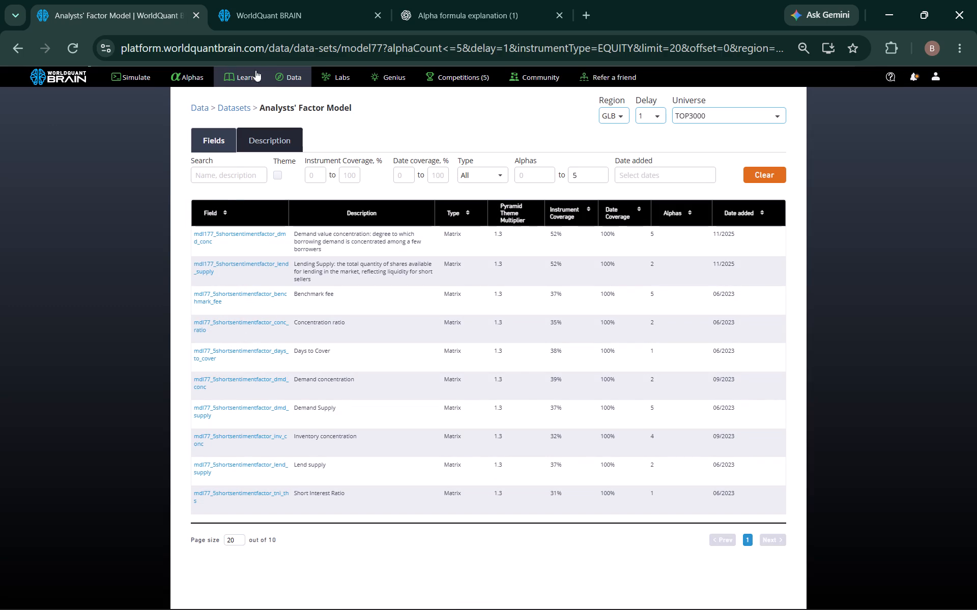
left_click(283, 19)
double_click(176, 151)
right_click(176, 151)
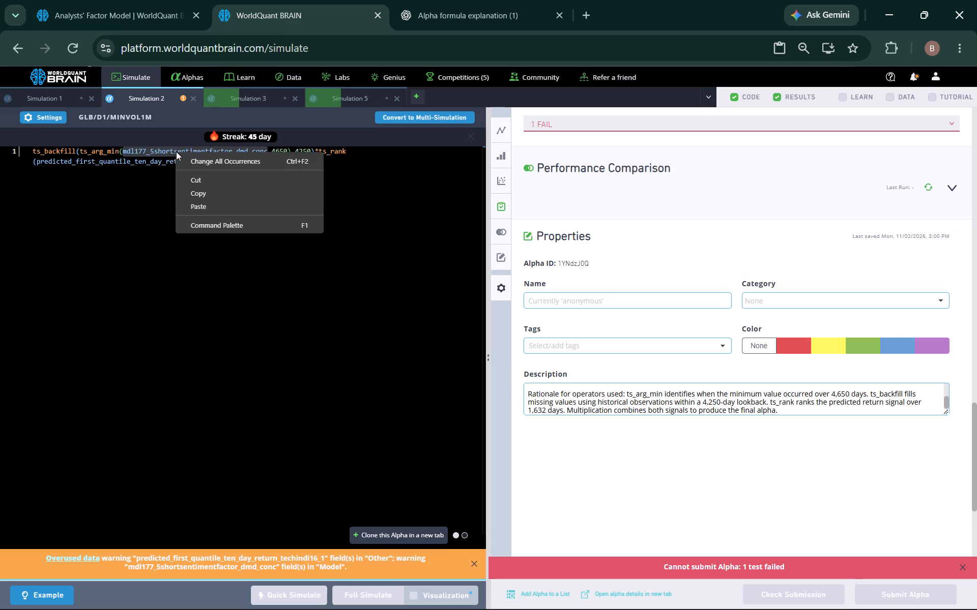
left_click(201, 202)
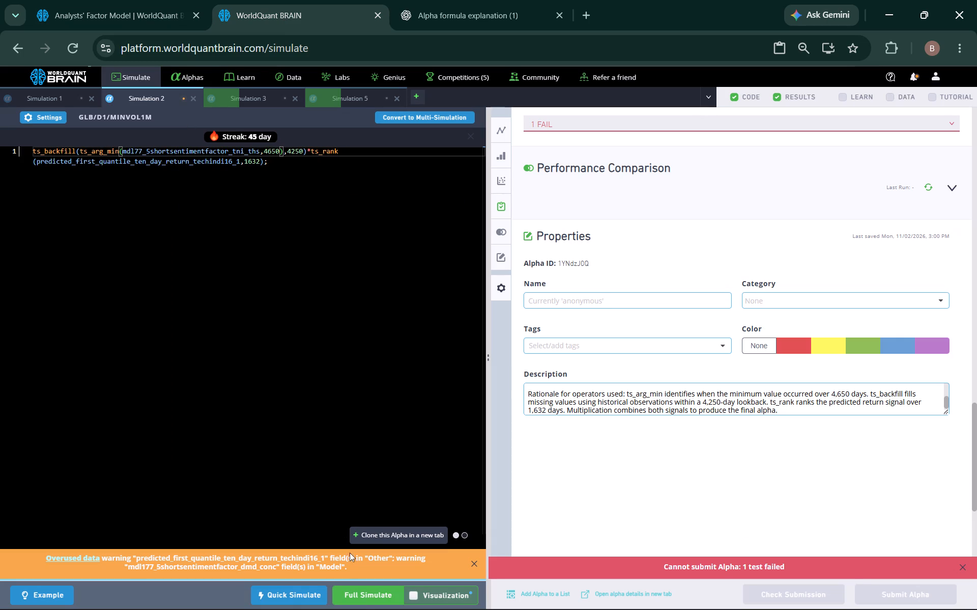
left_click(362, 594)
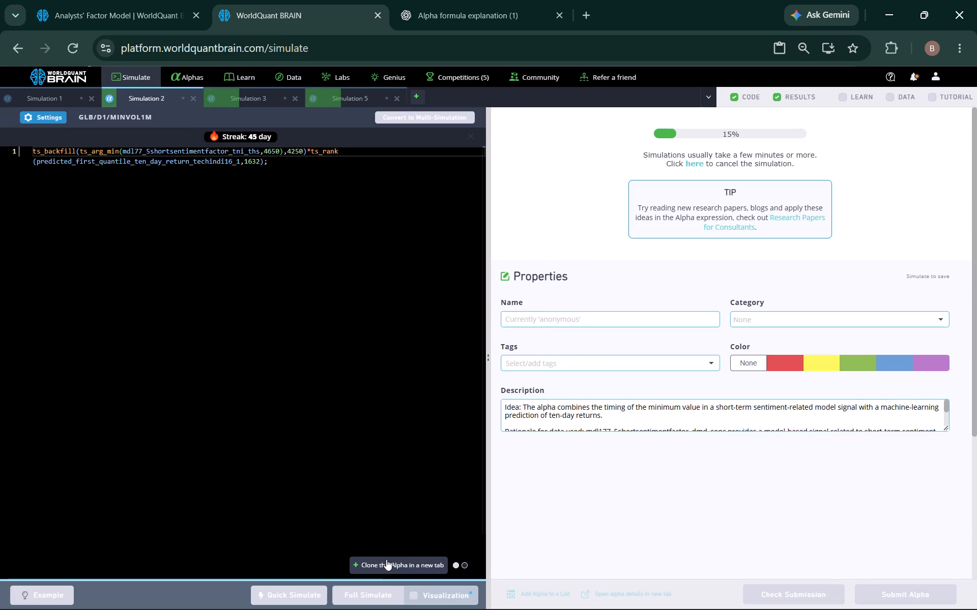
Clone Simulation 2's alpha into a new simulation and place it directly after Simulation 2.
left_click(386, 560)
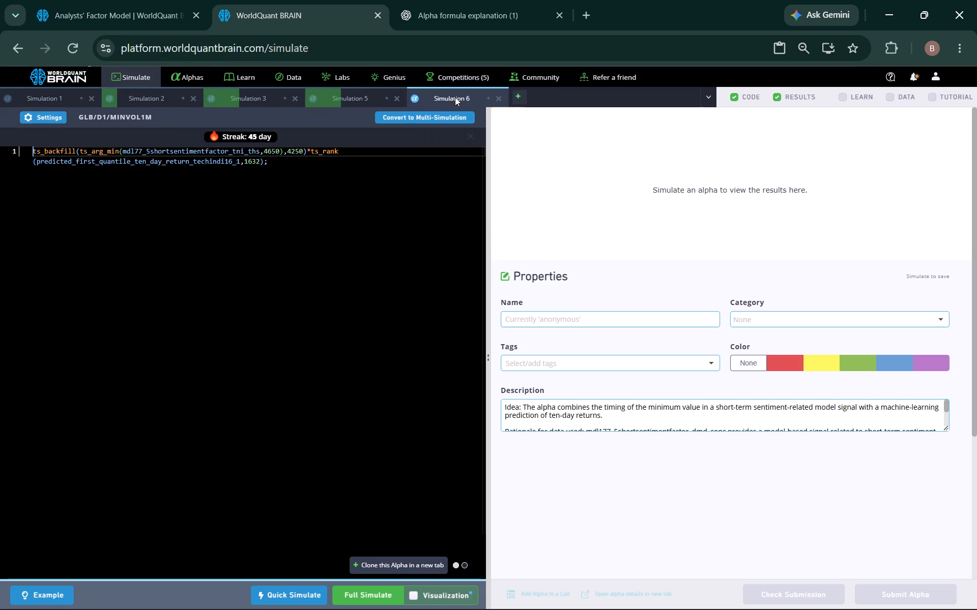
left_click_drag(454, 97, 239, 108)
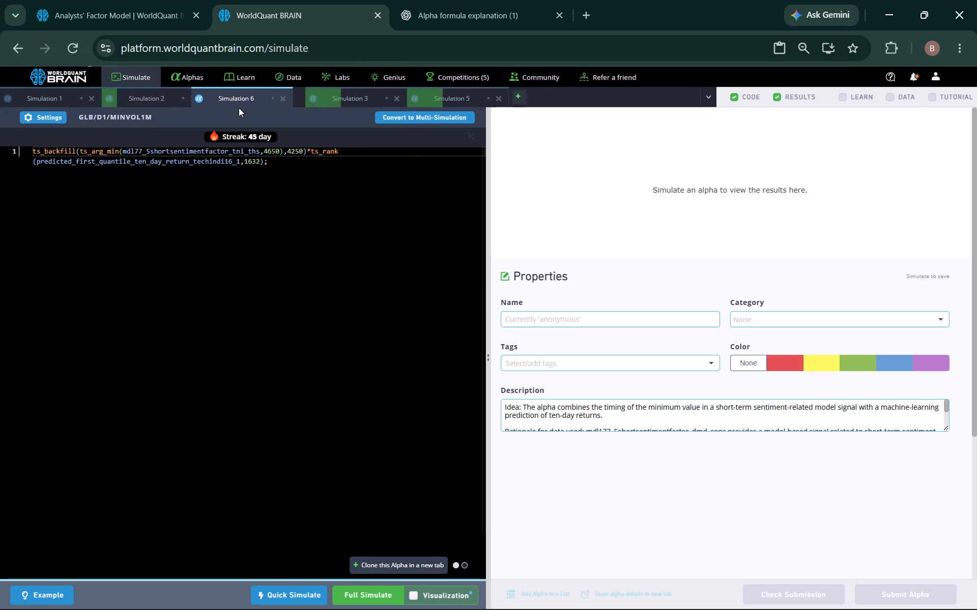
left_click_drag(239, 108, 240, 109)
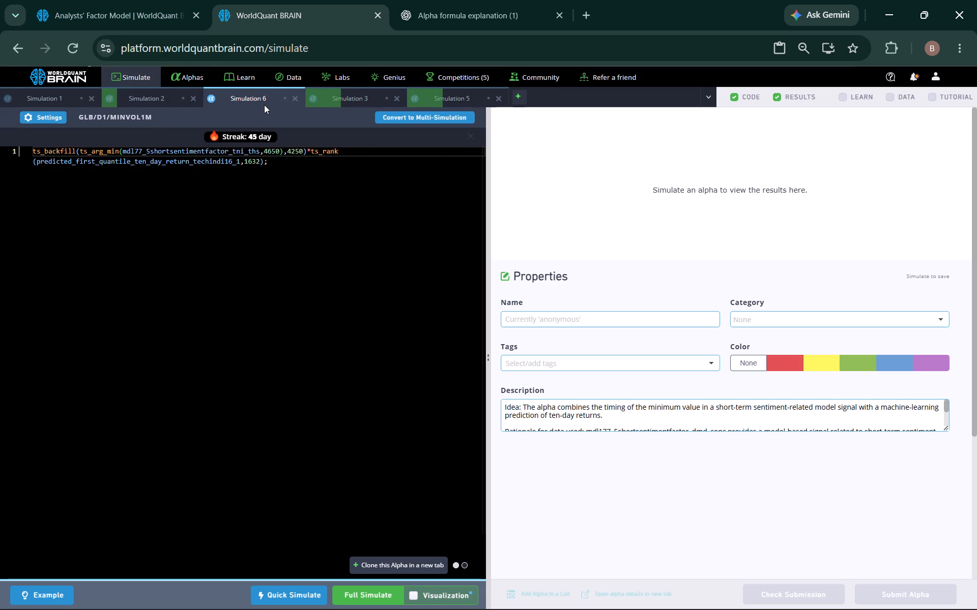
Replace the cloned alpha's ts_arg_min field with mdl77_5shortsentimentfactor_lend_supply from the model77 dataset and run a full simulation.
left_click(109, 24)
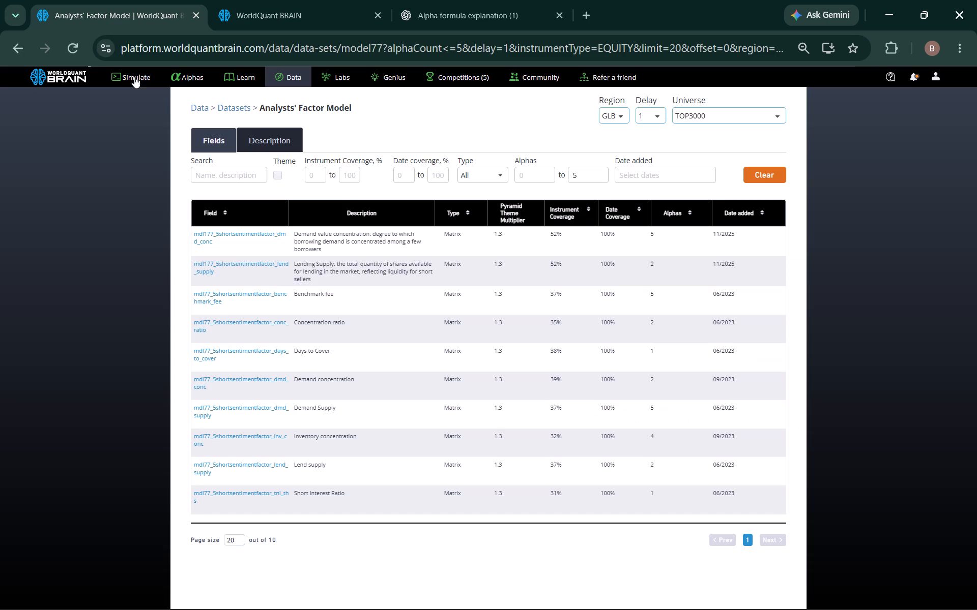
left_click(217, 470)
left_click(316, 17)
double_click(204, 154)
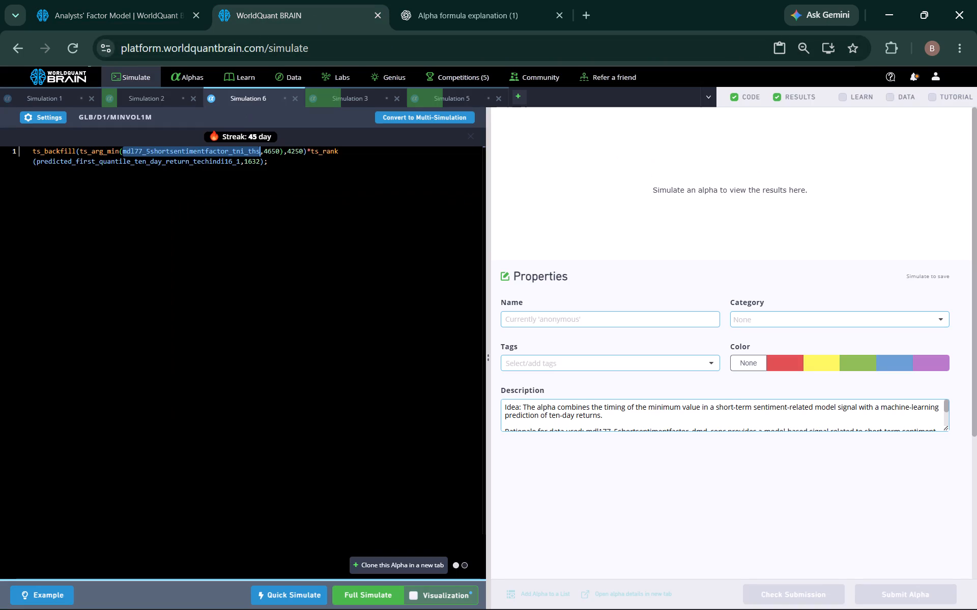
right_click(204, 154)
left_click(220, 208)
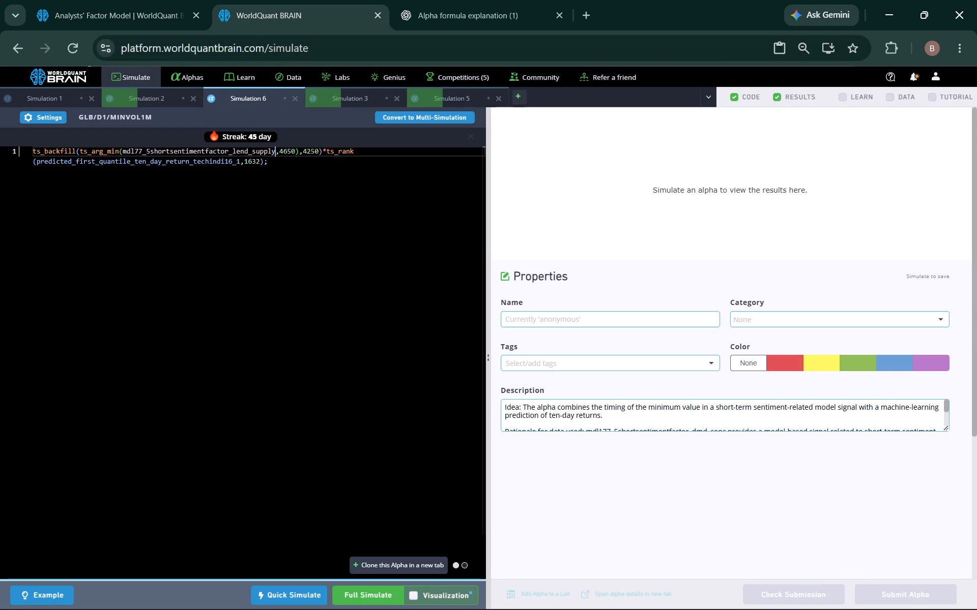
left_click(371, 593)
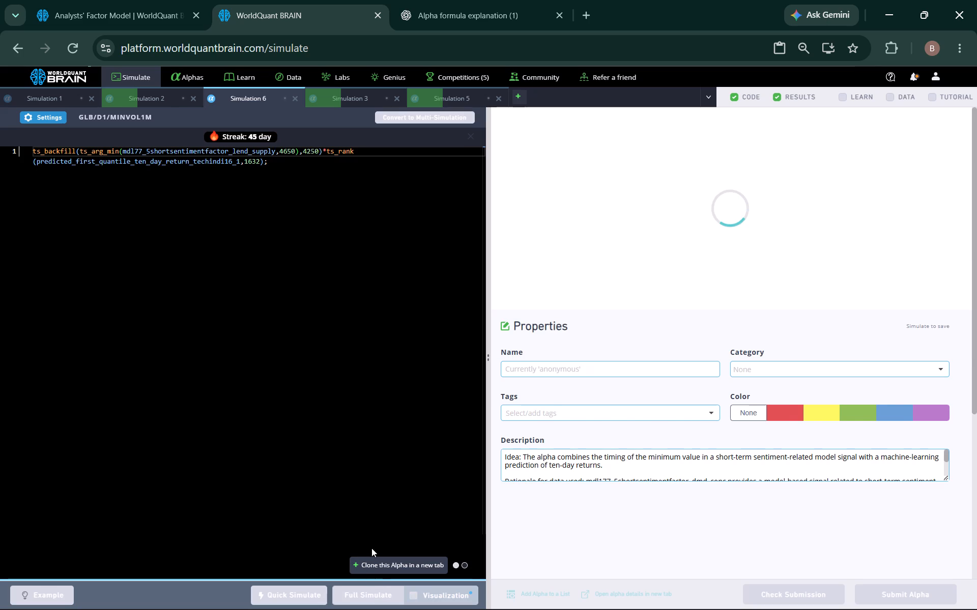
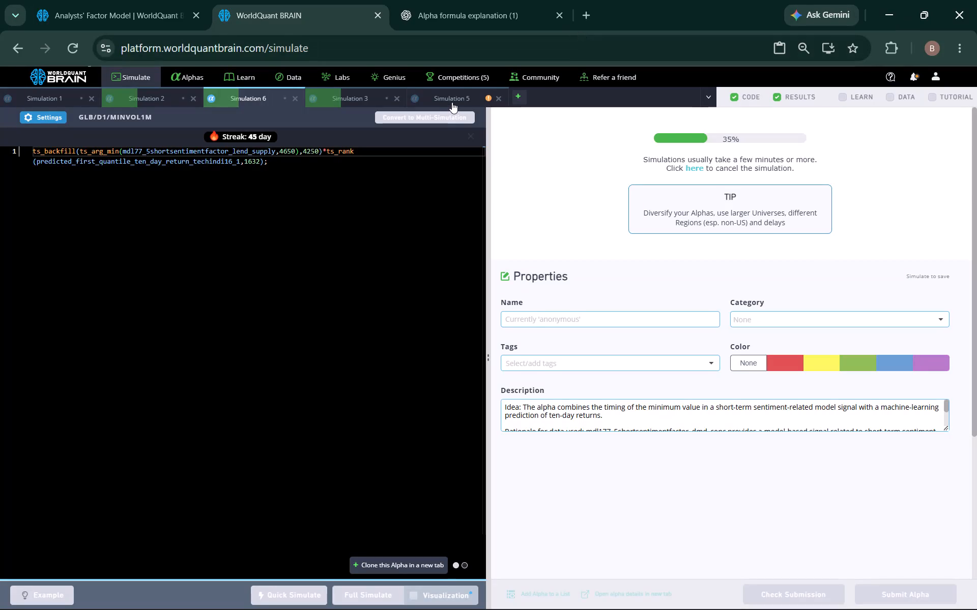
Show Simulation 5's test period, expand its IS testing warnings, and run its Prod Correlation check.
left_click(452, 102)
scroll(656, 345, "down", 2)
left_click(796, 593)
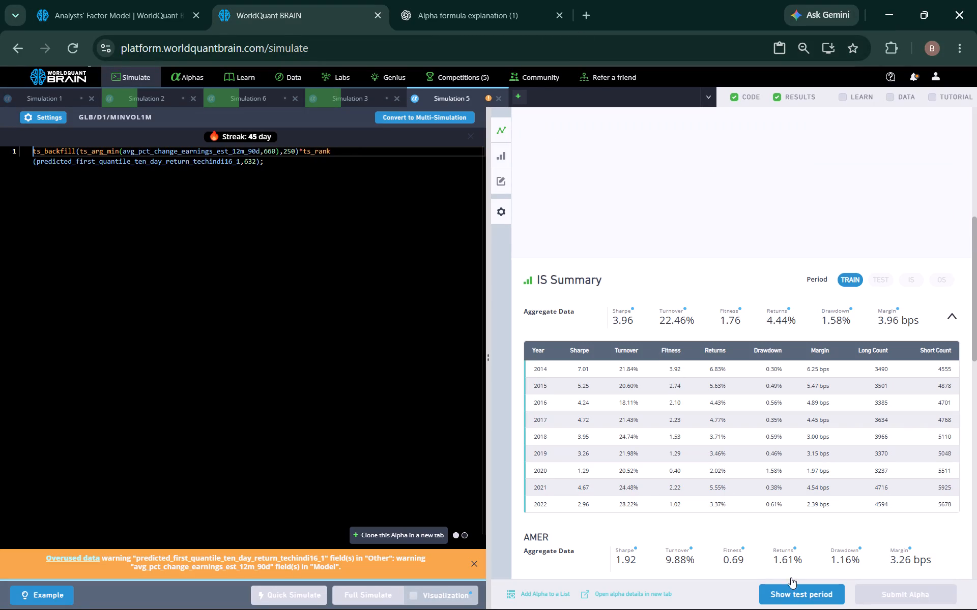
scroll(778, 423, "down", 2)
left_click(781, 237)
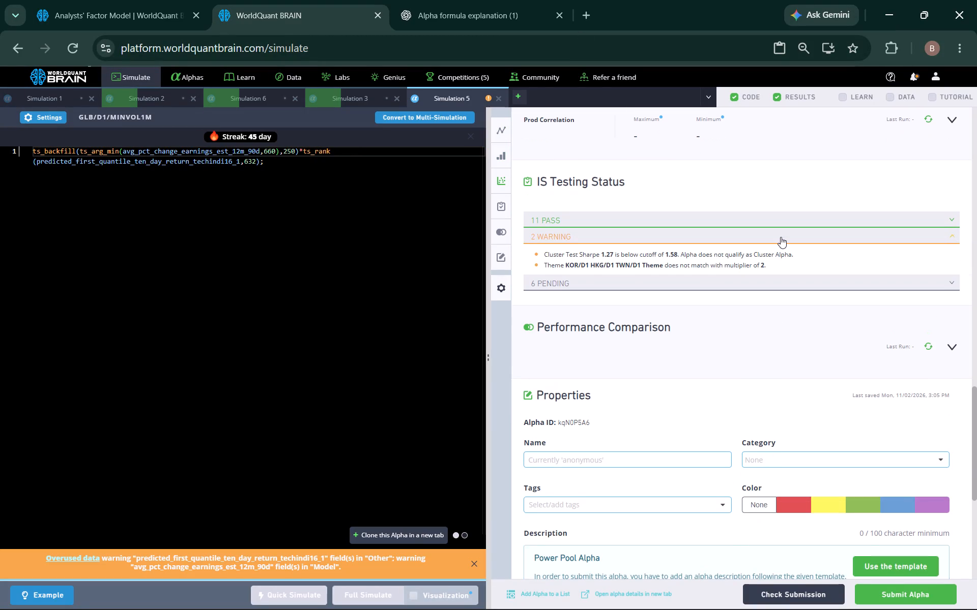
scroll(834, 205, "up", 1)
left_click(926, 297)
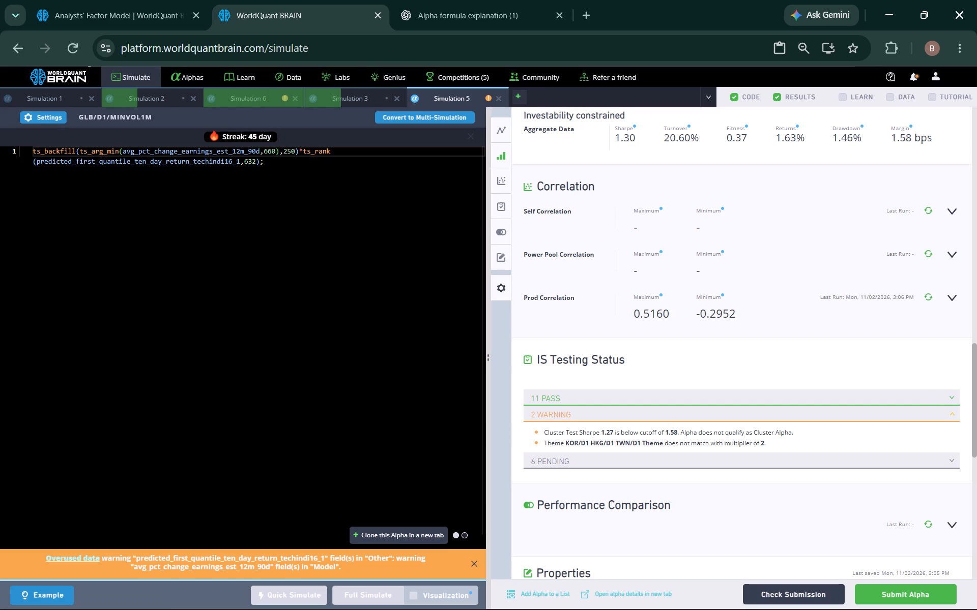
Show Simulation 6's test-period results and run its Prod Correlation check.
left_click(269, 99)
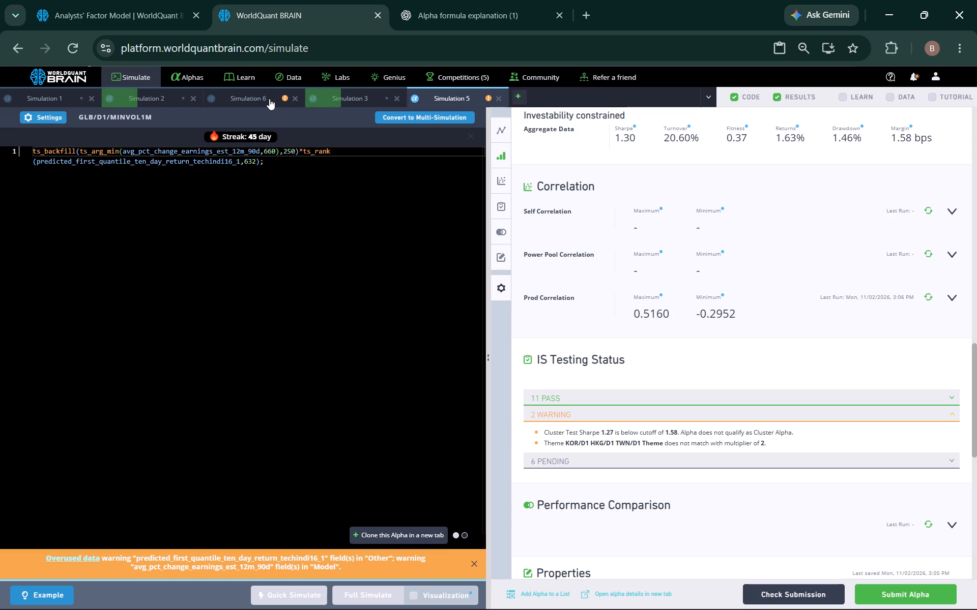
left_click(780, 594)
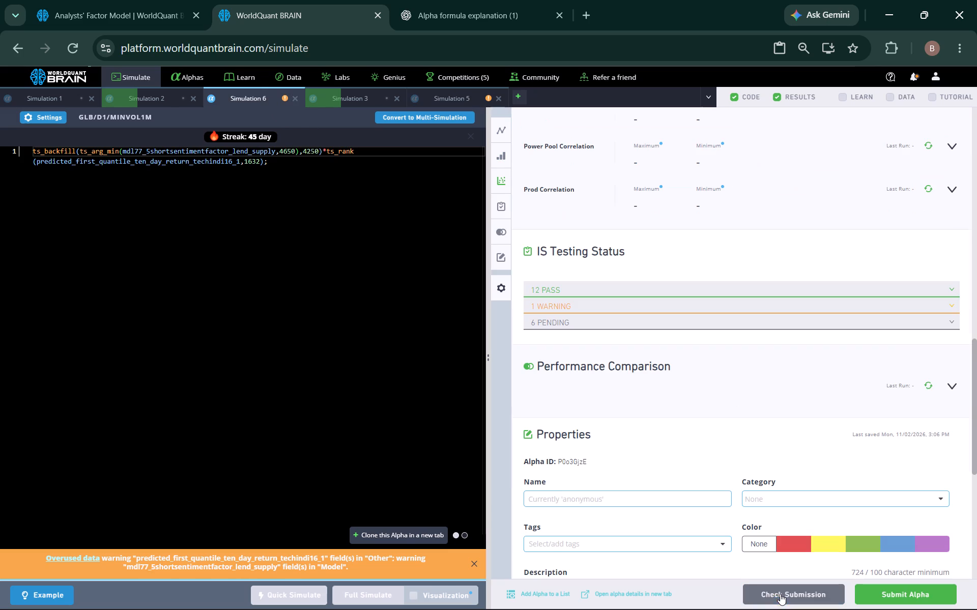
left_click(929, 187)
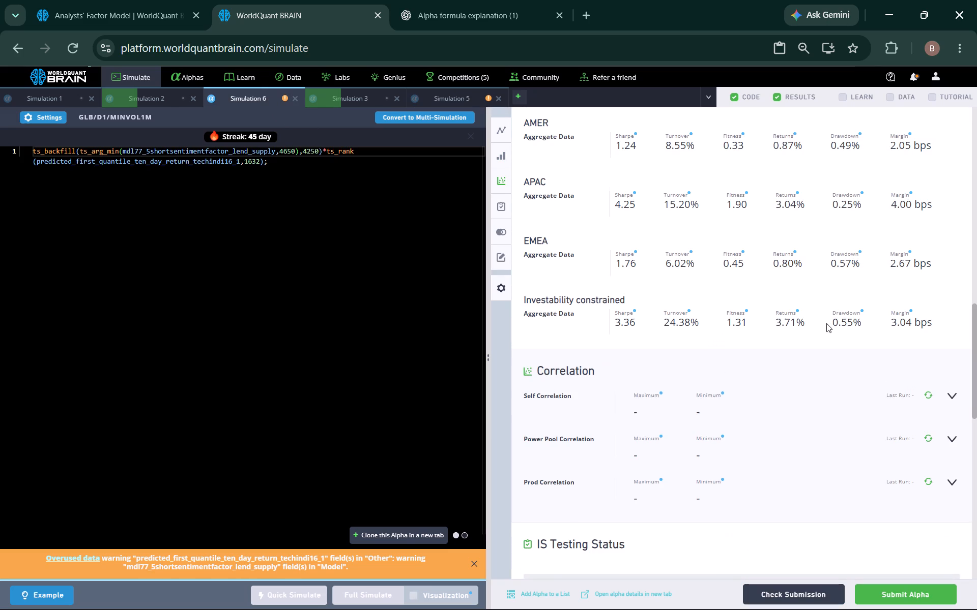
scroll(816, 329, "down", 2)
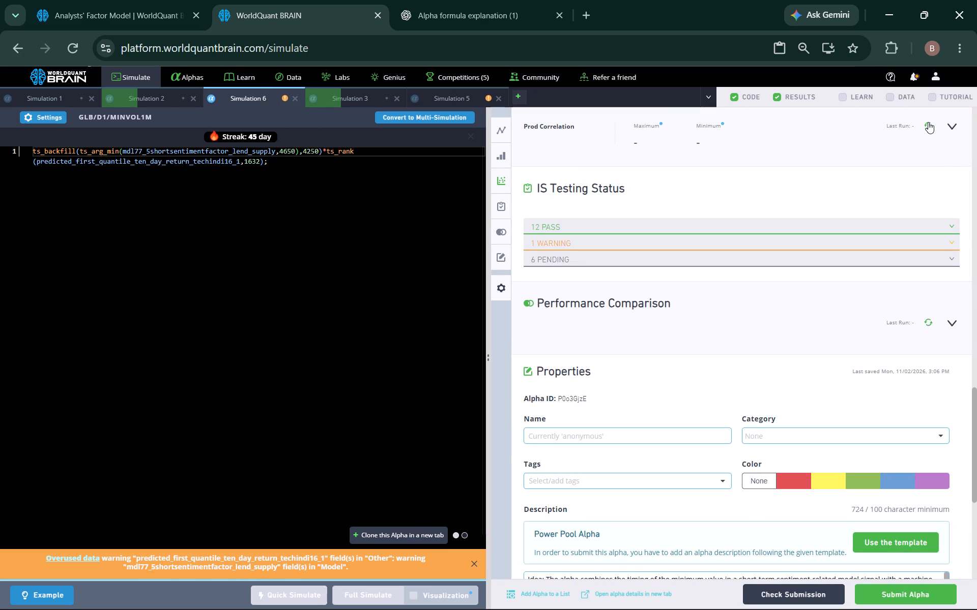
left_click(928, 123)
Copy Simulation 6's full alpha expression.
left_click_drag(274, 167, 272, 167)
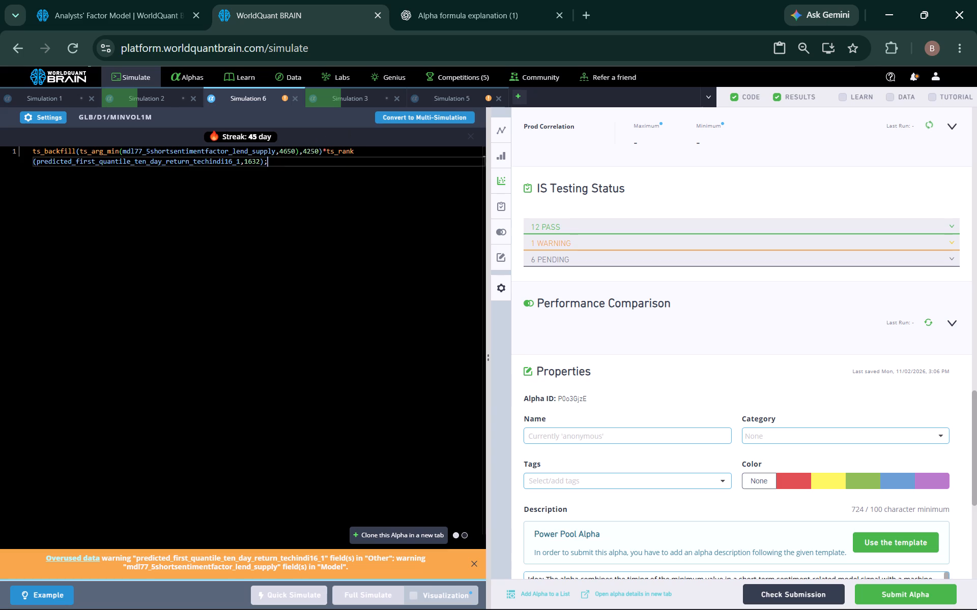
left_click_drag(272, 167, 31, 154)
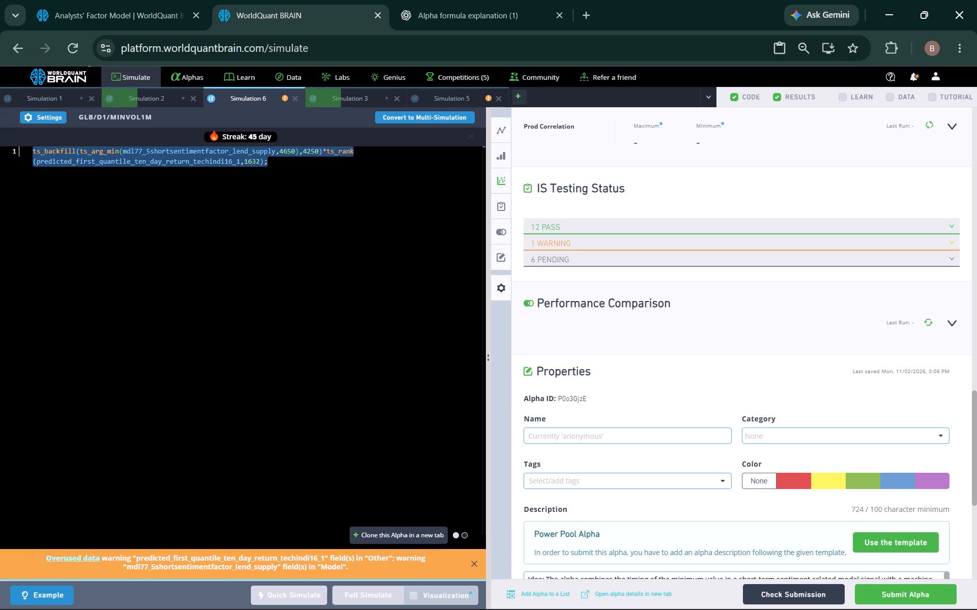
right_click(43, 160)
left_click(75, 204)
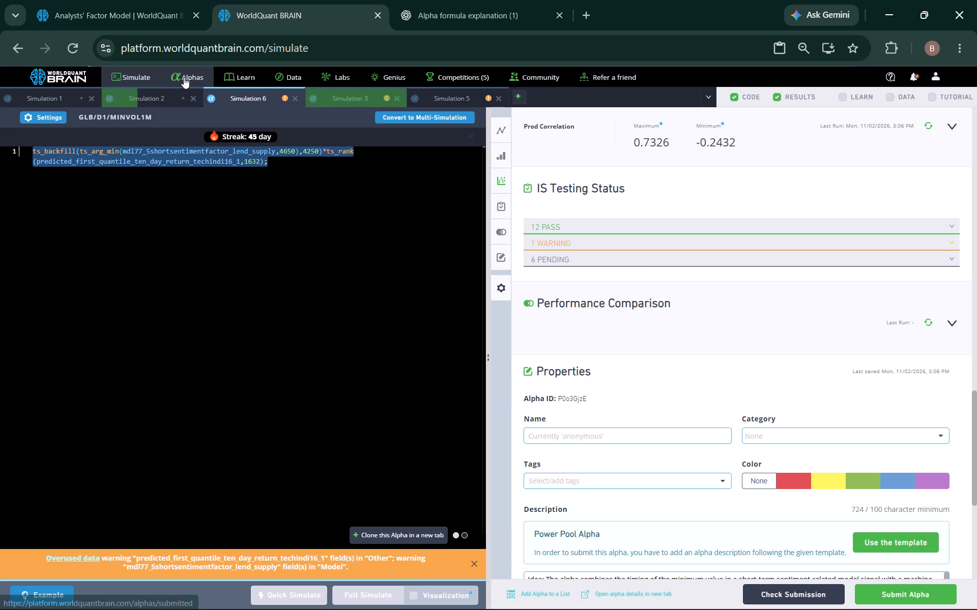
Review Simulation 3's test-period results and close that simulation.
left_click(348, 100)
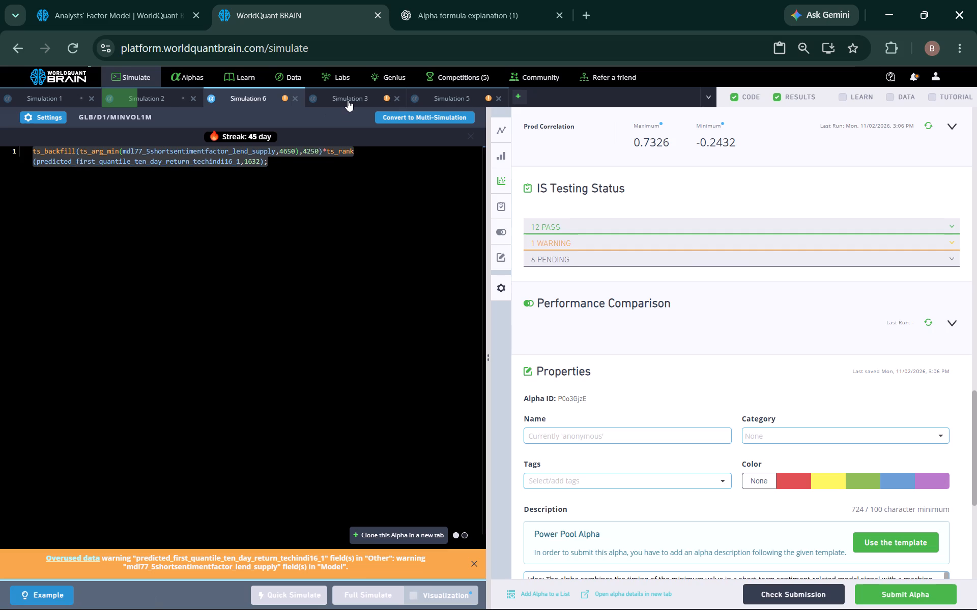
left_click(795, 589)
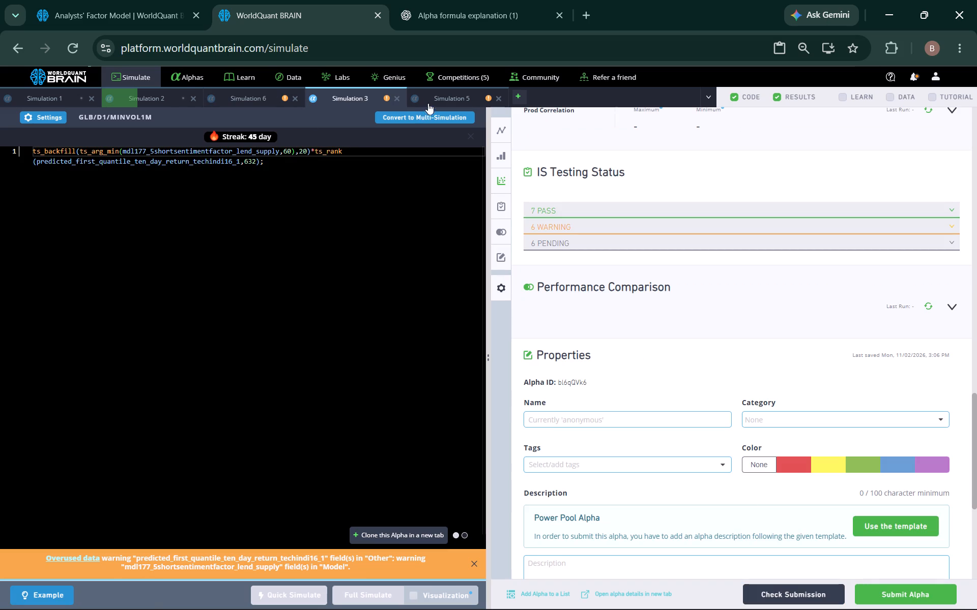
left_click(398, 97)
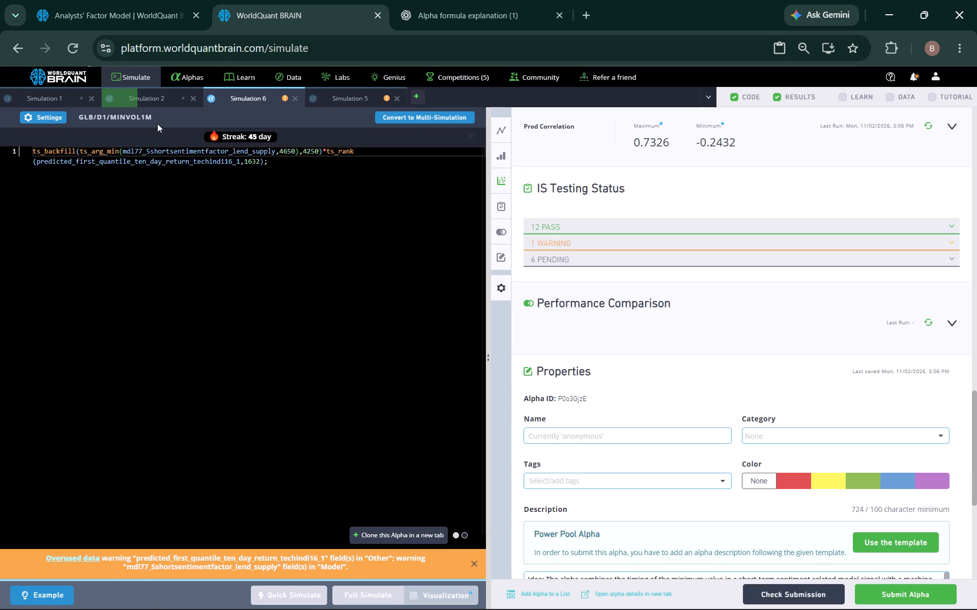
Replace Simulation 6's ts_arg_min field with mdl77_5shortsentimentfactor_inv_conc from the model77 dataset and run a full simulation.
left_click(131, 14)
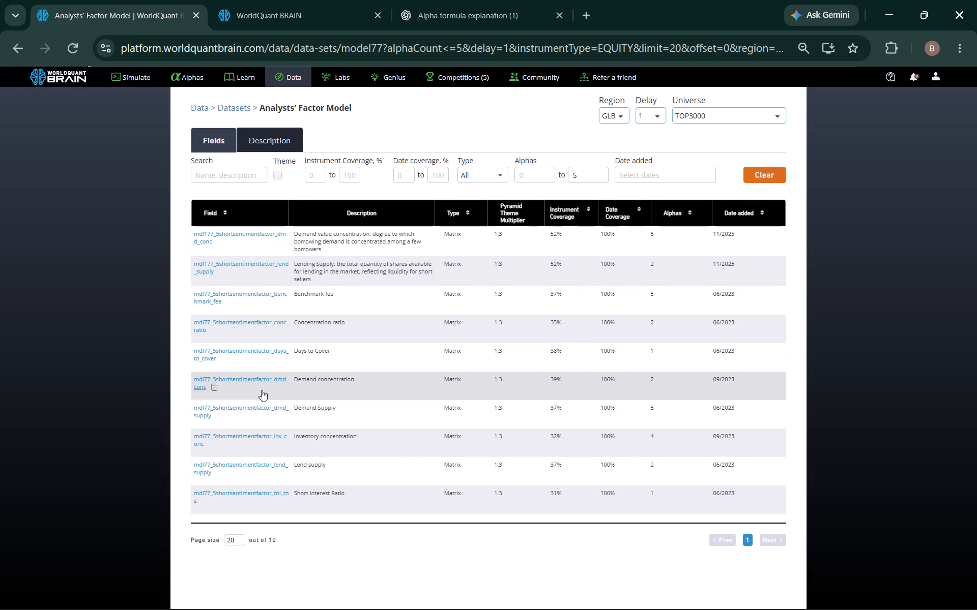
left_click(213, 444)
left_click(305, 13)
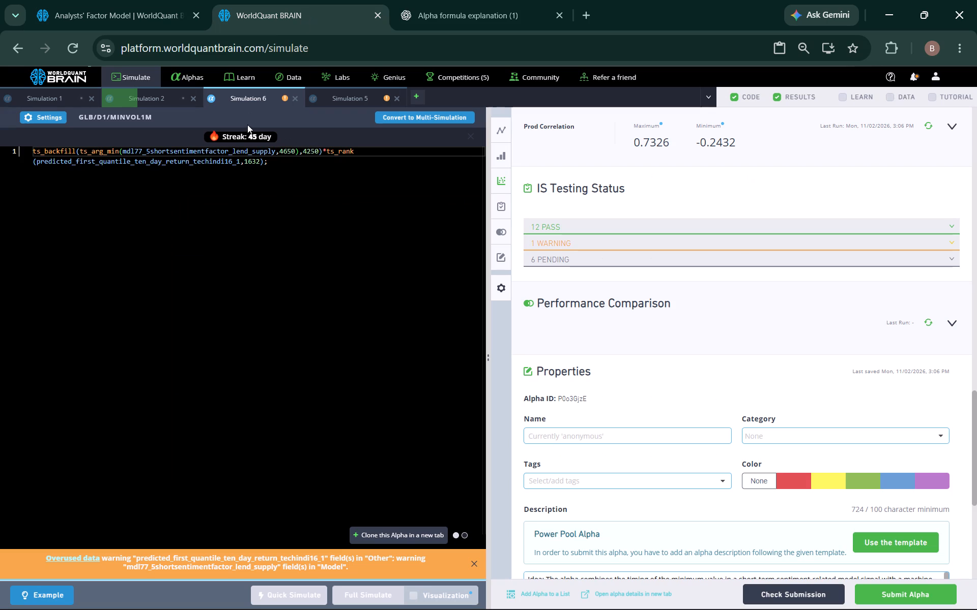
double_click(208, 148)
right_click(208, 147)
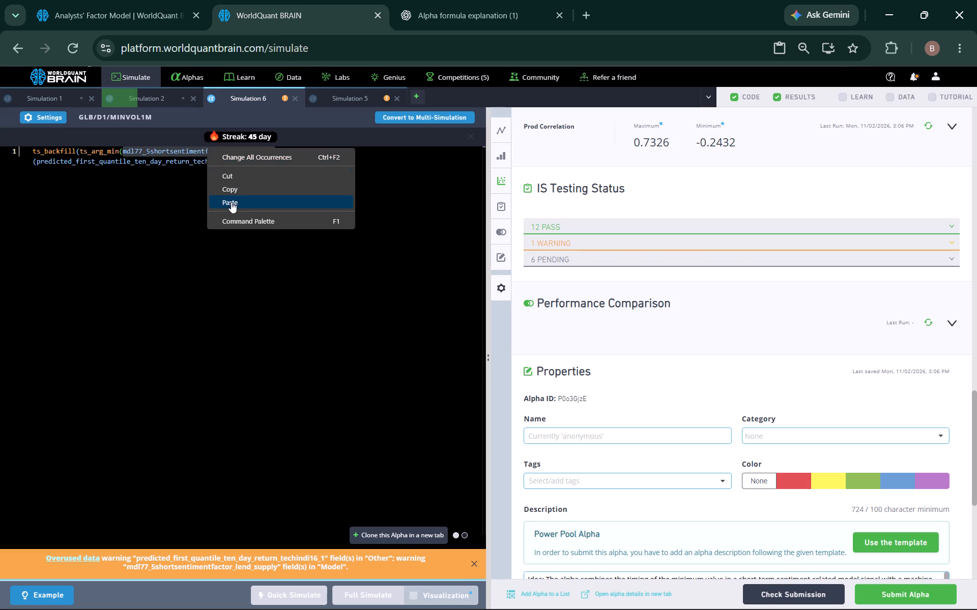
left_click(231, 202)
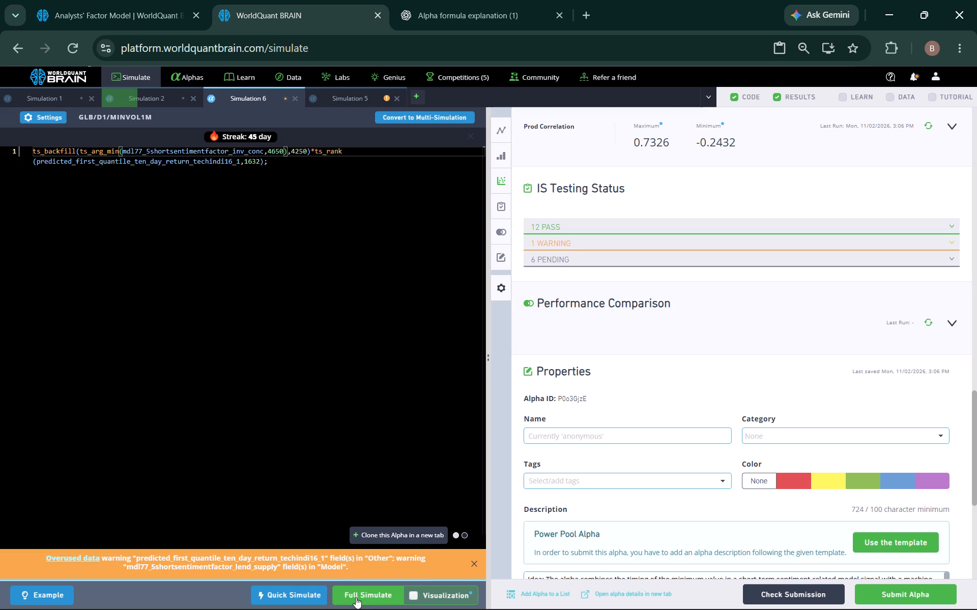
left_click(356, 597)
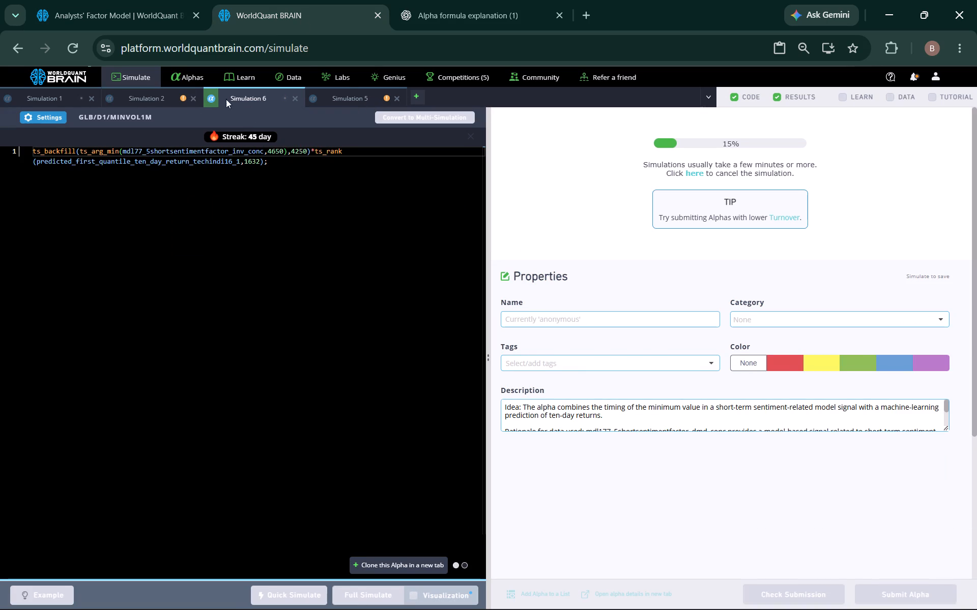
Show Simulation 2's test period, run its Prod Correlation check, and examine its PnL chart and IS summary.
left_click(167, 92)
scroll(639, 357, "down", 1)
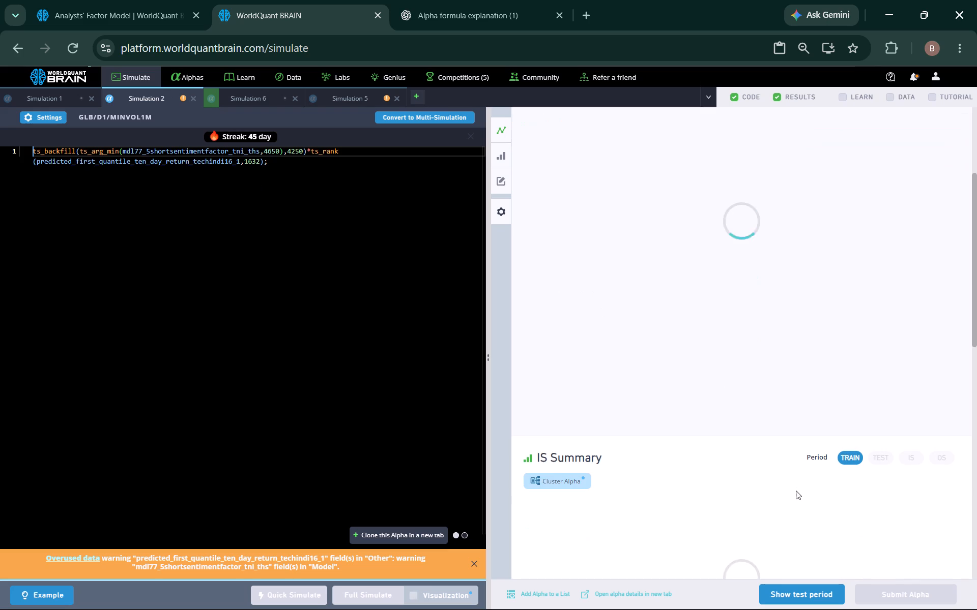
left_click(799, 595)
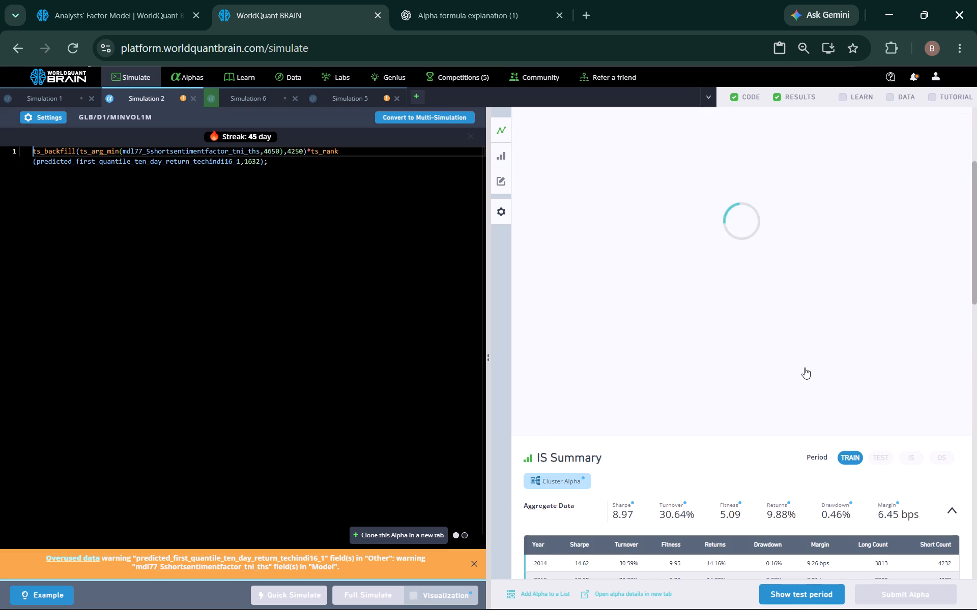
scroll(804, 368, "down", 4)
scroll(769, 368, "up", 1)
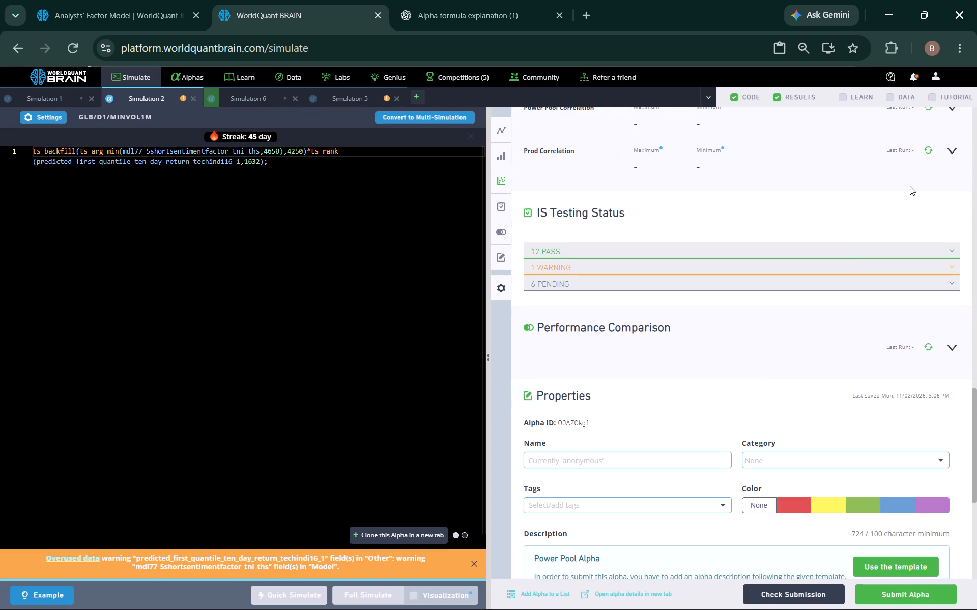
left_click(930, 152)
scroll(827, 186, "up", 5)
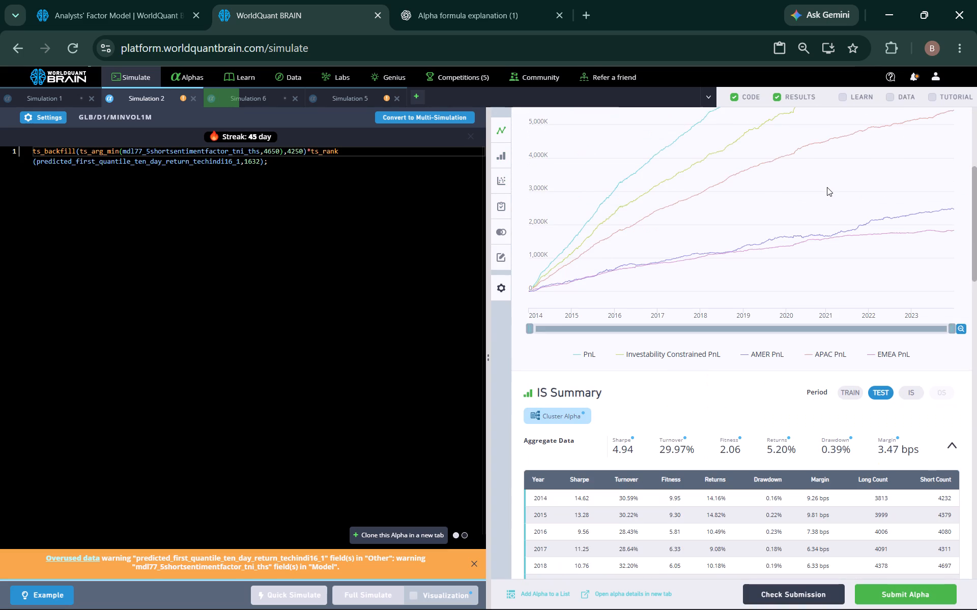
scroll(827, 188, "down", 4)
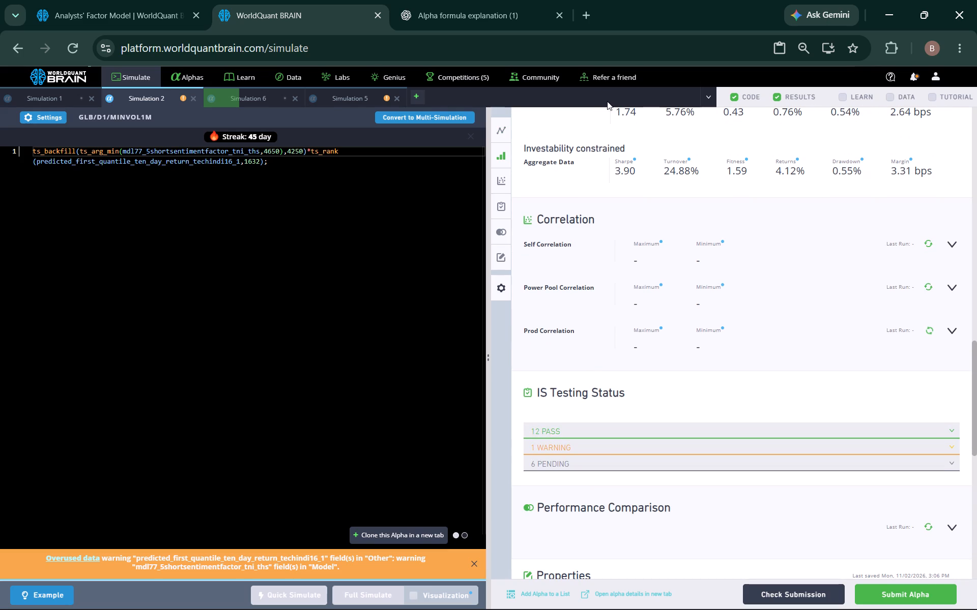
Set Simulation 2's ts_arg_min window to 1650, ts_backfill window to 1250 and ts_rank window to 632, and run a full simulation.
left_click(268, 150)
key("BackSpace")
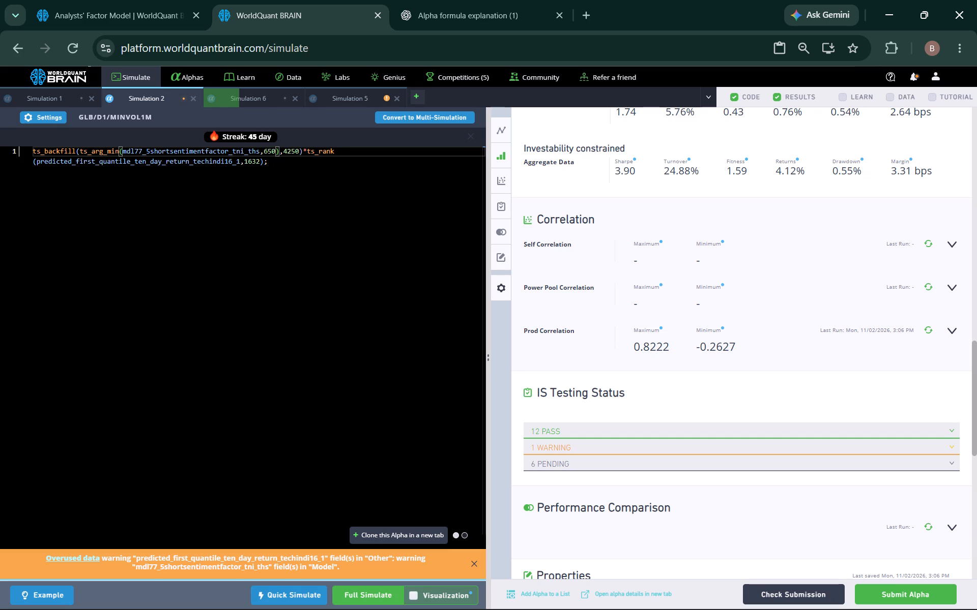
key("1")
left_click(293, 148)
key("BackSpace")
key("1")
left_click(249, 160)
key("BackSpace")
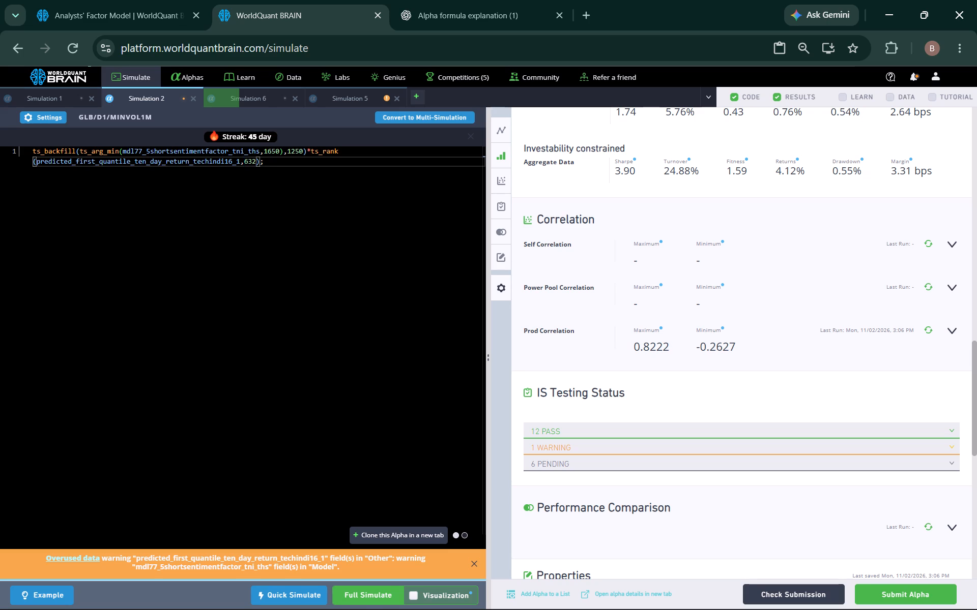
left_click(368, 594)
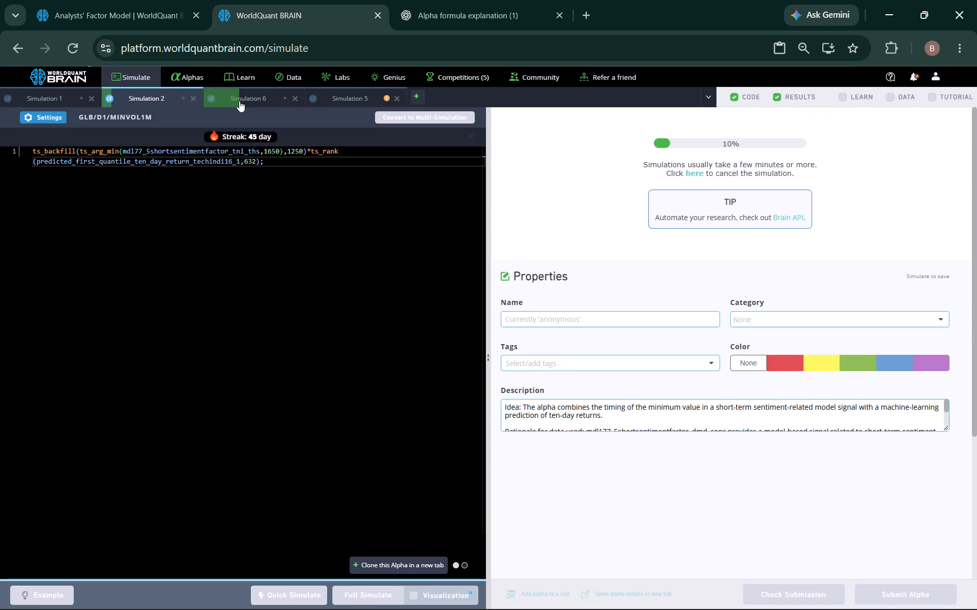
Clear the maximum alpha count filter on the model77 dataset's fields and examine the full field list.
left_click(73, 10)
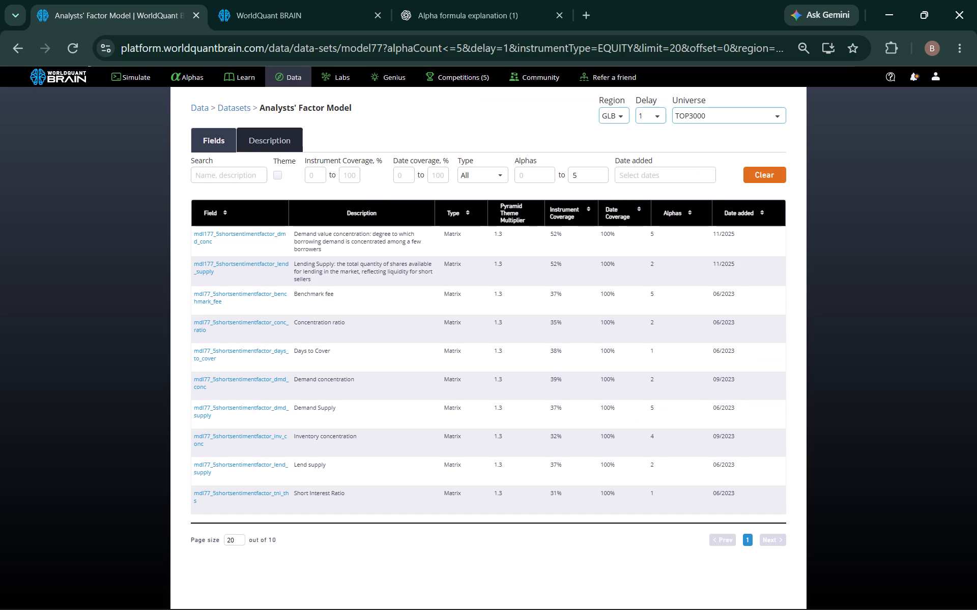
left_click(597, 179)
key("BackSpace")
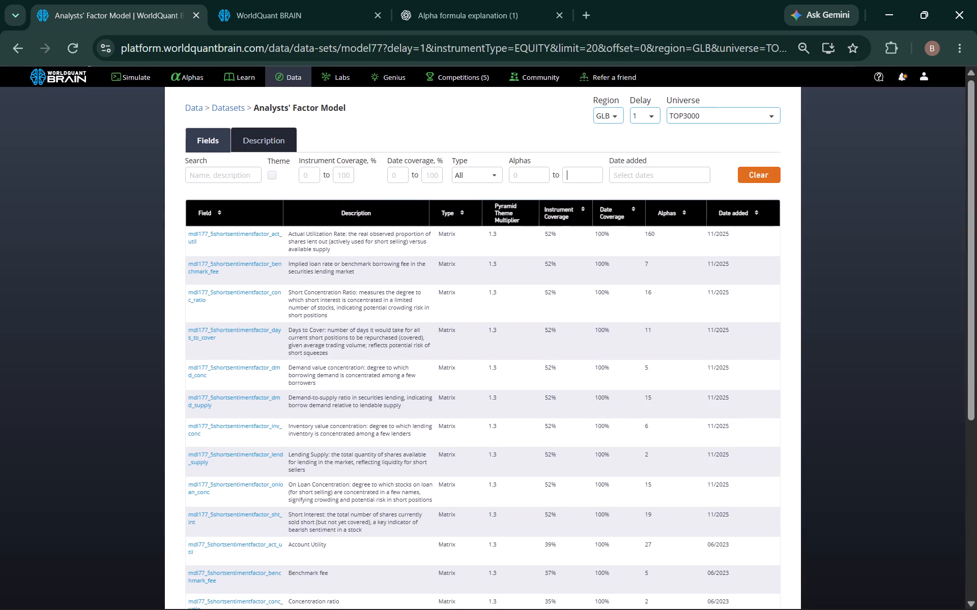
scroll(492, 391, "down", 8)
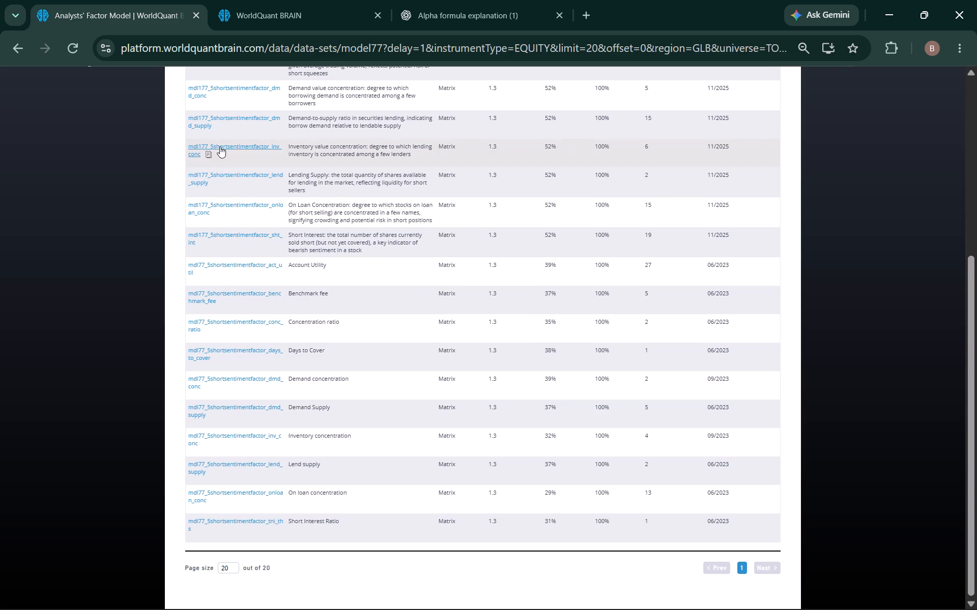
scroll(274, 301, "up", 2)
scroll(274, 301, "down", 4)
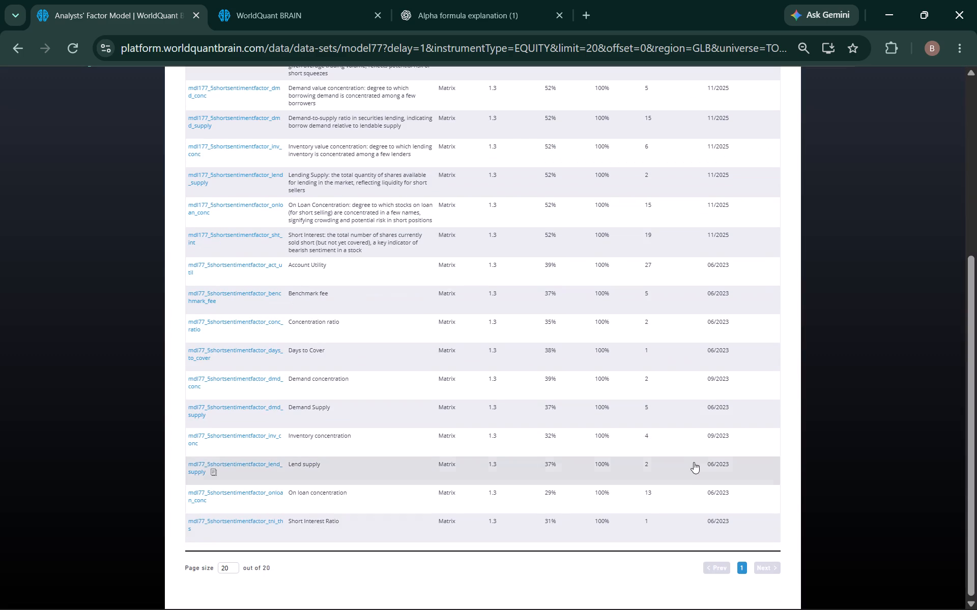
scroll(693, 469, "down", 3)
scroll(350, 464, "up", 4)
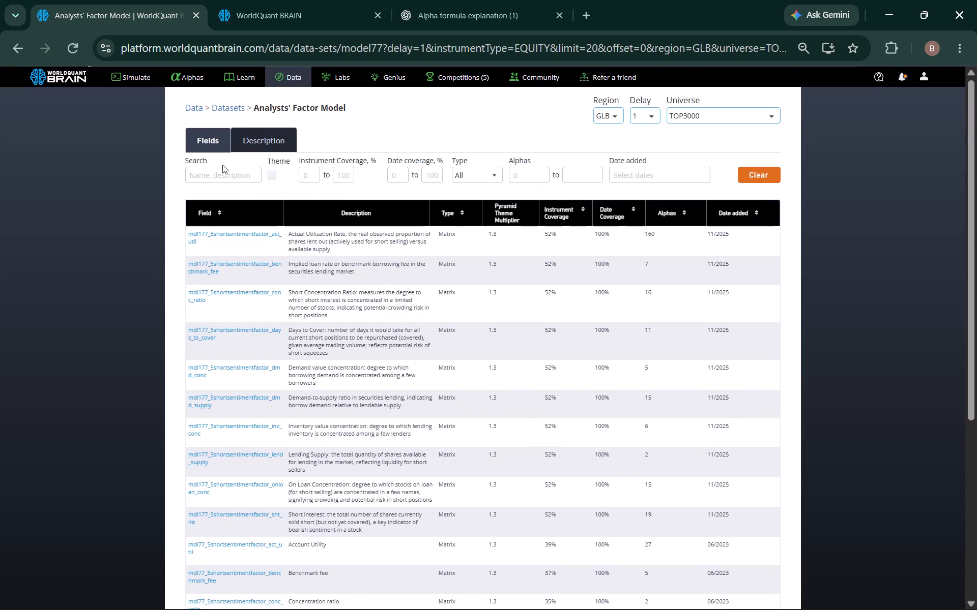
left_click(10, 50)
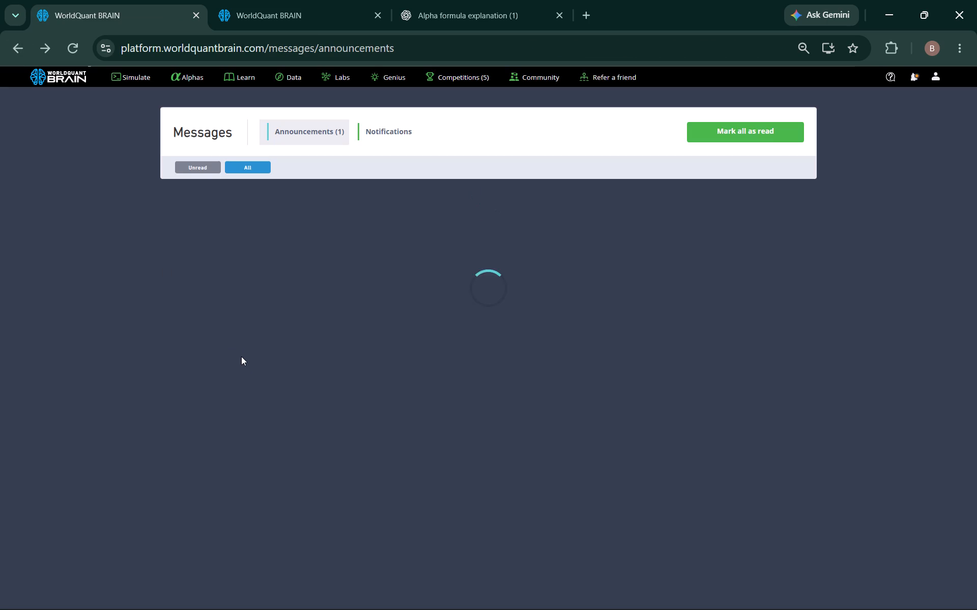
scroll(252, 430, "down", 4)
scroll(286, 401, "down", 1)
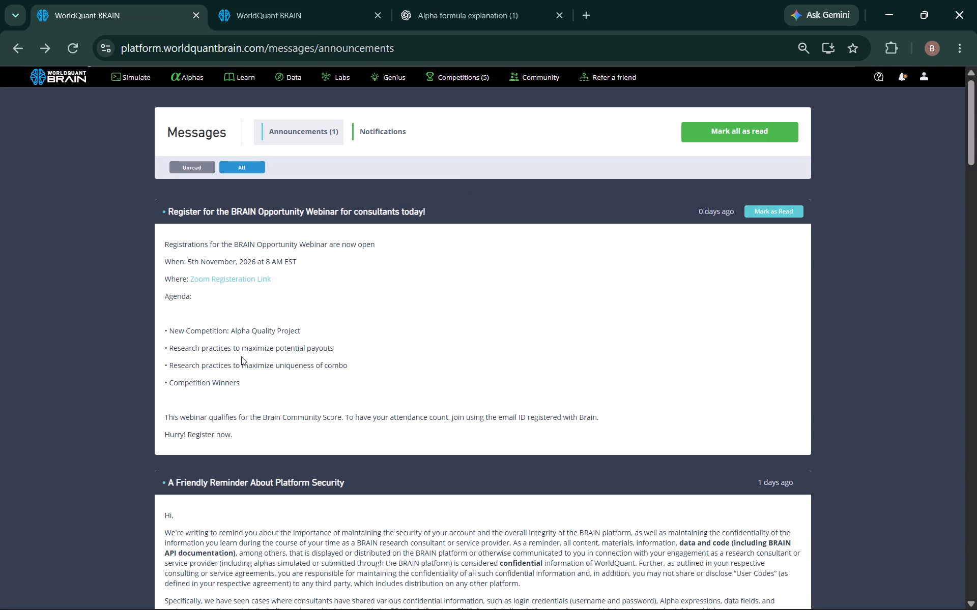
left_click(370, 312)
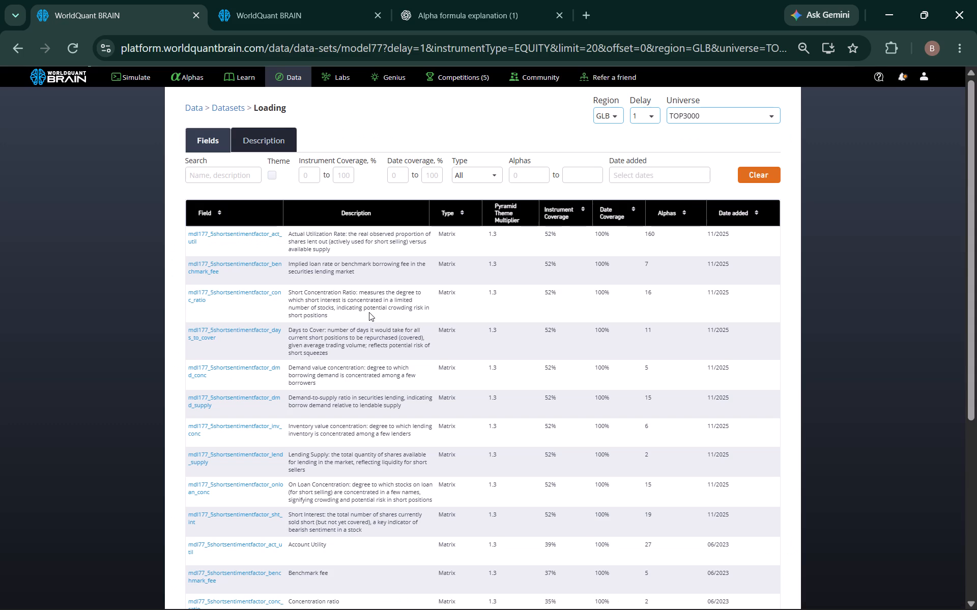
Copy the field name mdl177_5shortsentimentfactor_benchmark_fee from the model77 field list.
scroll(361, 345, "down", 5)
scroll(199, 411, "up", 1)
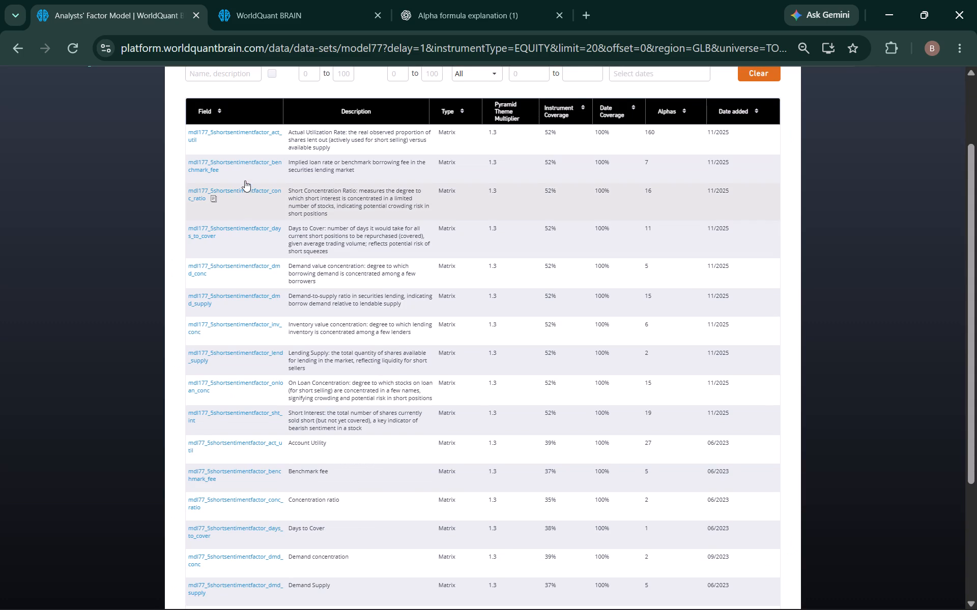
left_click(226, 167)
Return to the simulation workspace and bring up Simulation 5.
left_click(264, 15)
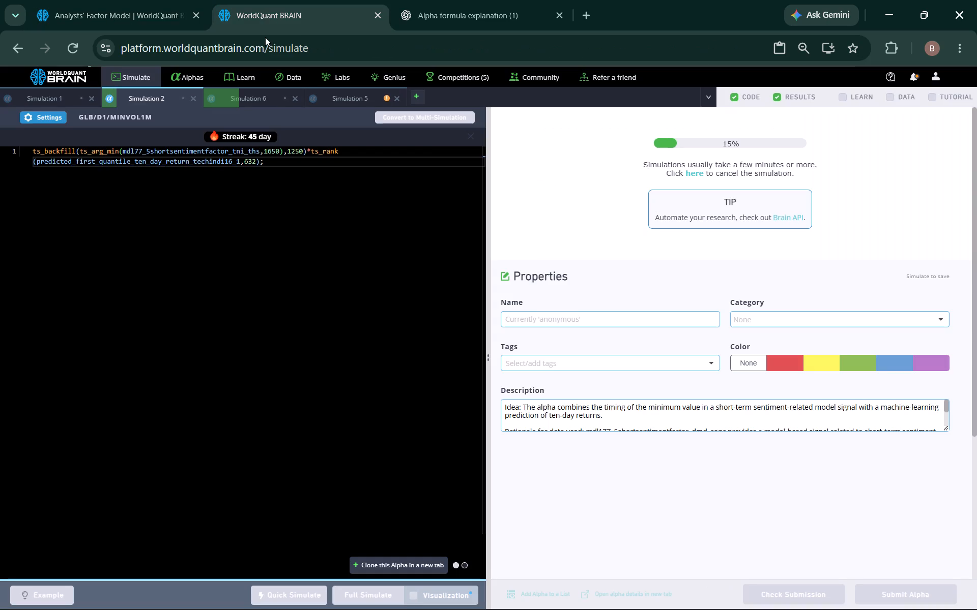
double_click(177, 153)
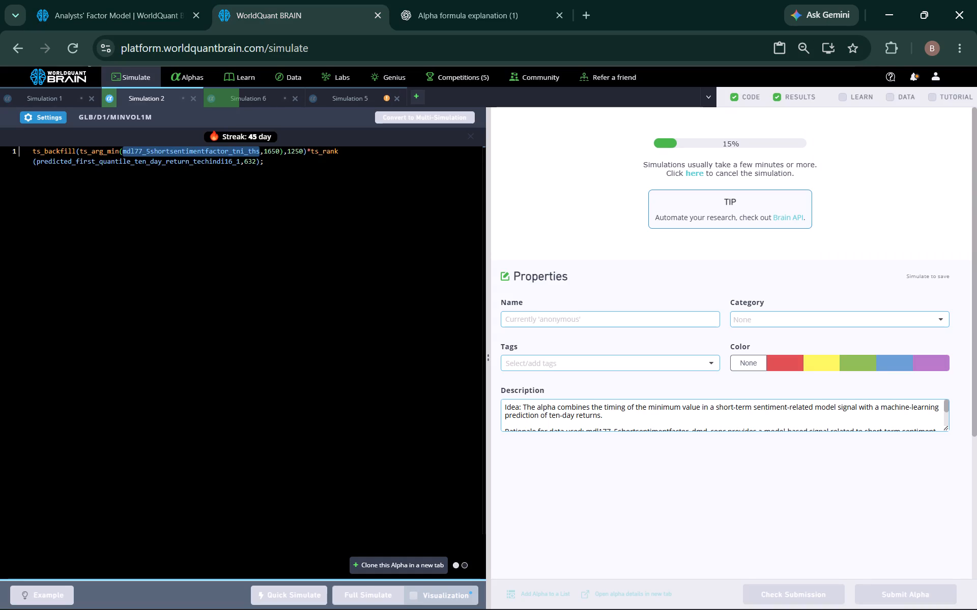
left_click(328, 97)
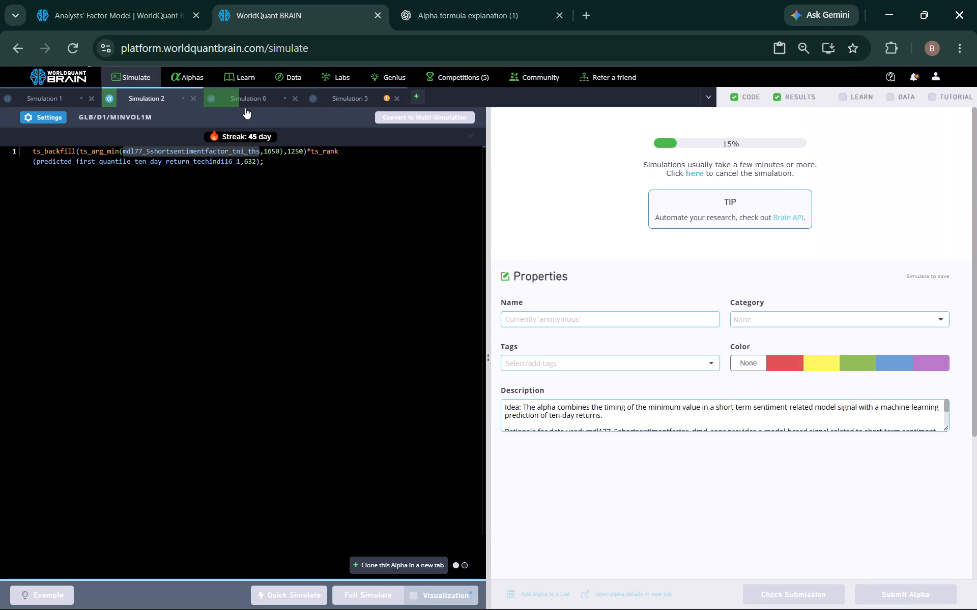
left_click(316, 99)
left_click(335, 94)
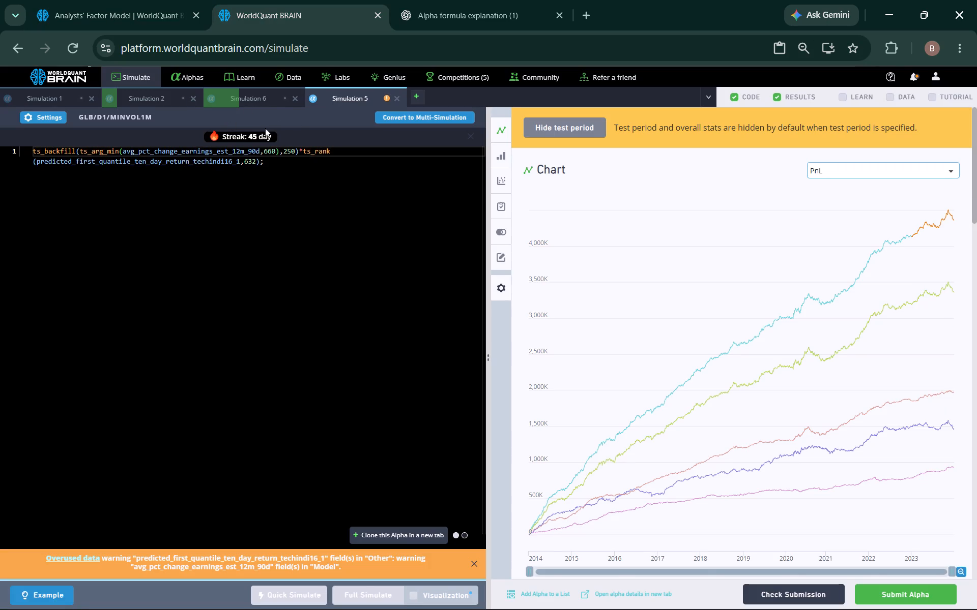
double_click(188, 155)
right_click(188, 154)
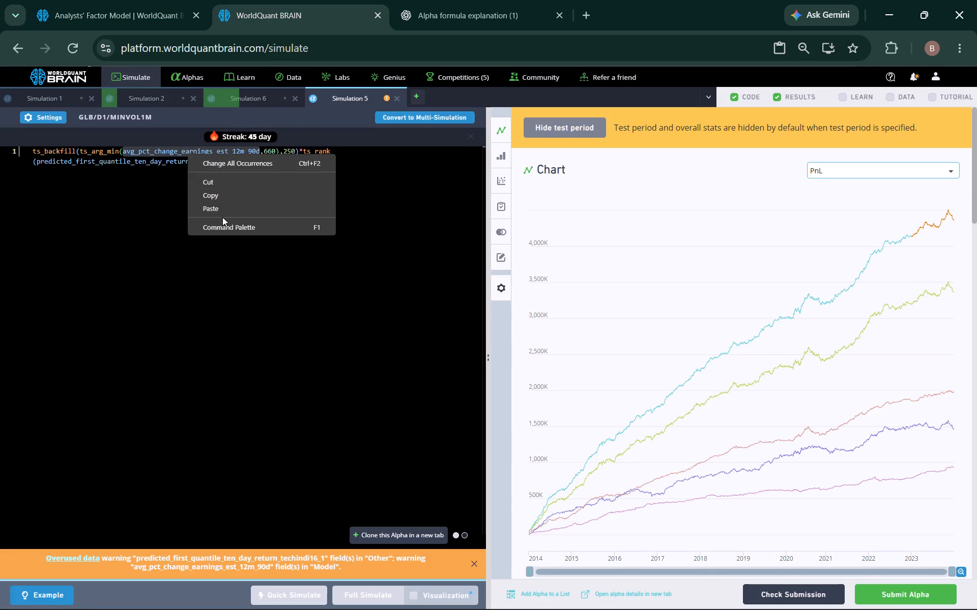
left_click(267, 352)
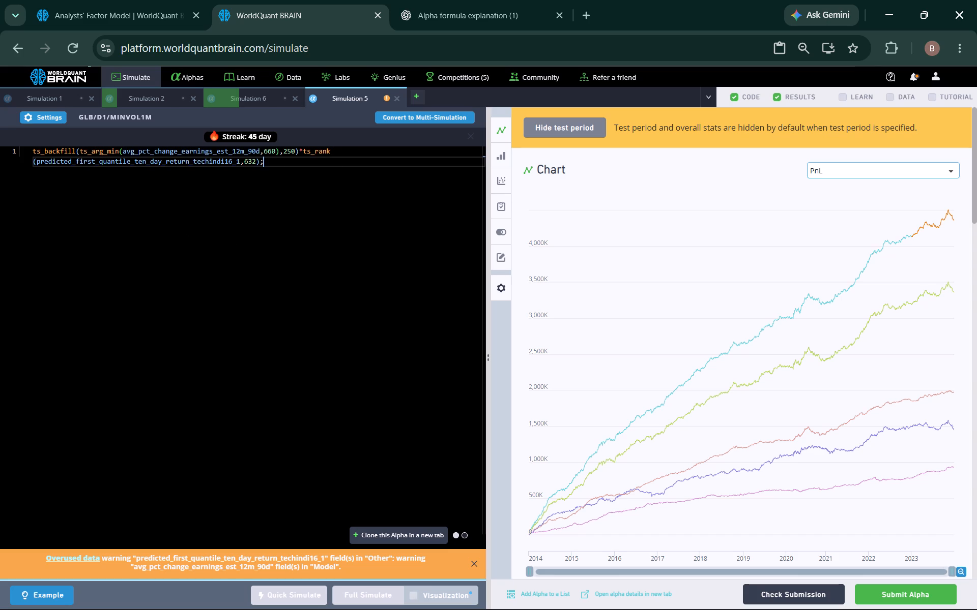
Set Simulation 5's ts_backfill window to 650, ts_arg_min window to 860 and ts_rank window to 832, and run a full simulation.
left_click(288, 150)
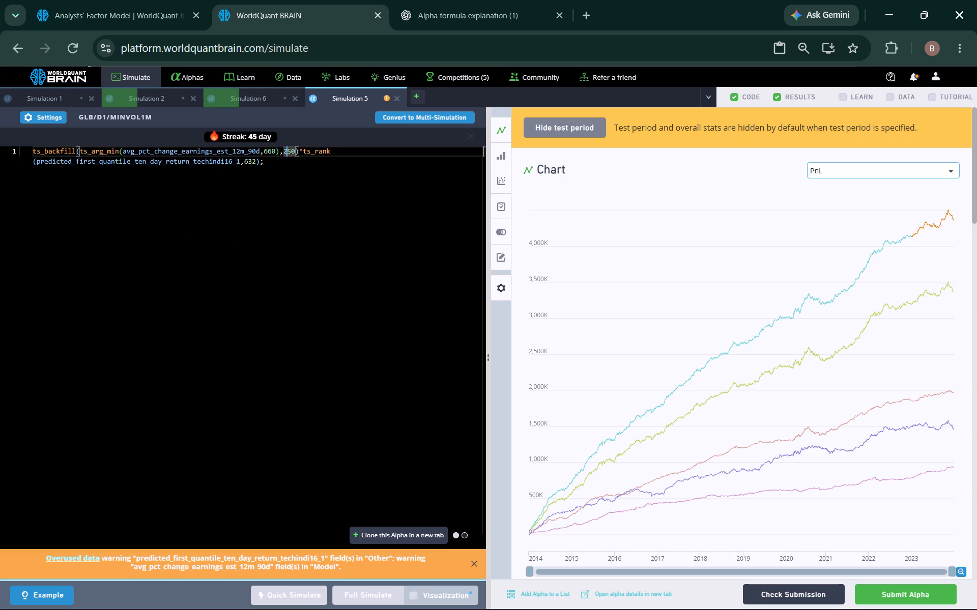
key("BackSpace")
key("6")
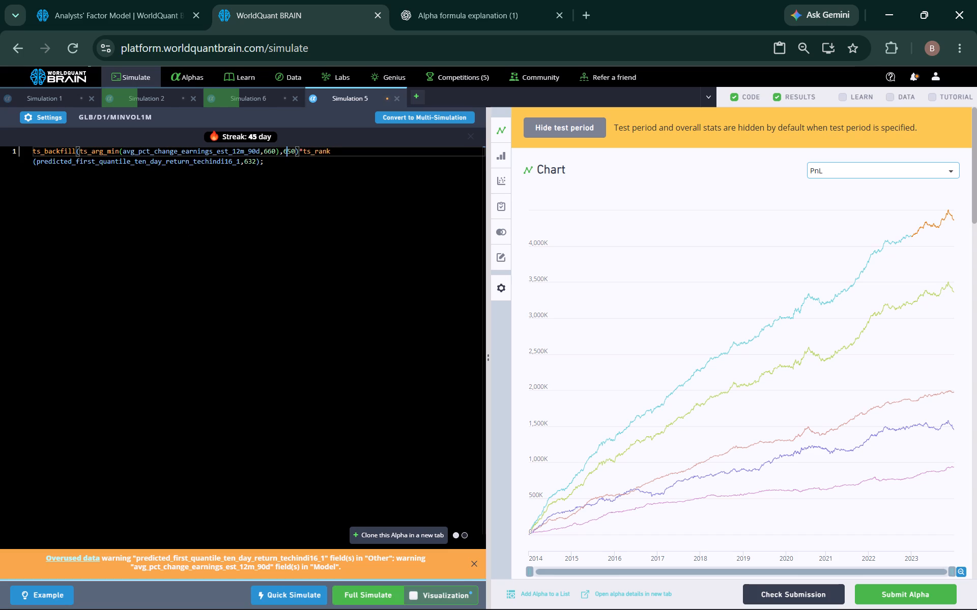
left_click(267, 149)
key("BackSpace")
key("8")
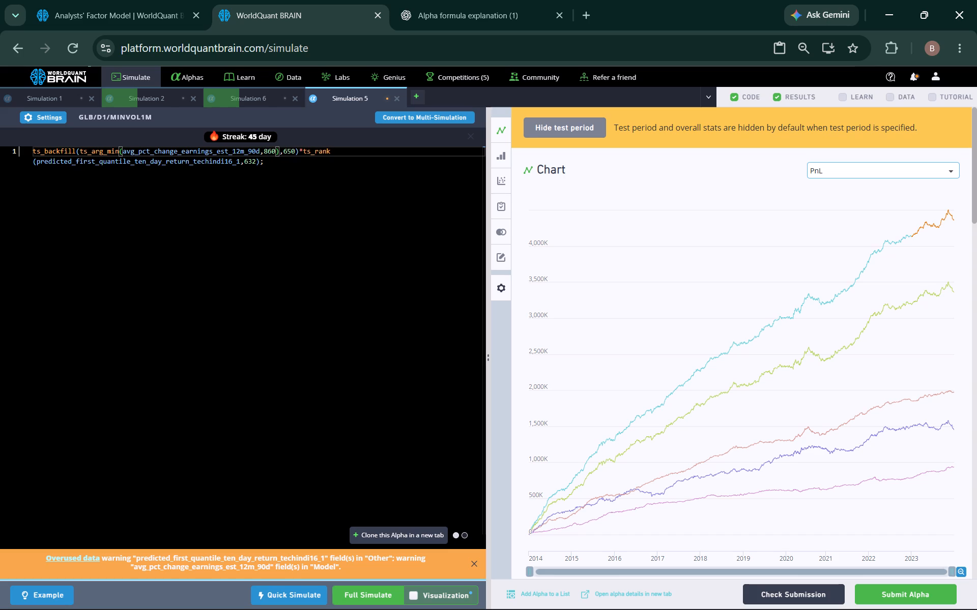
left_click(248, 161)
key("BackSpace")
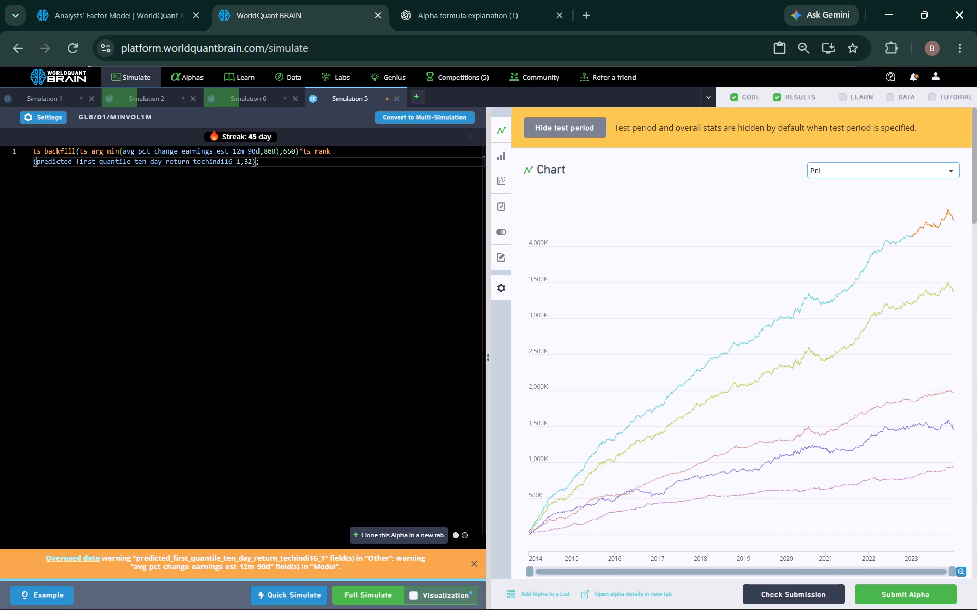
key("8")
left_click(367, 598)
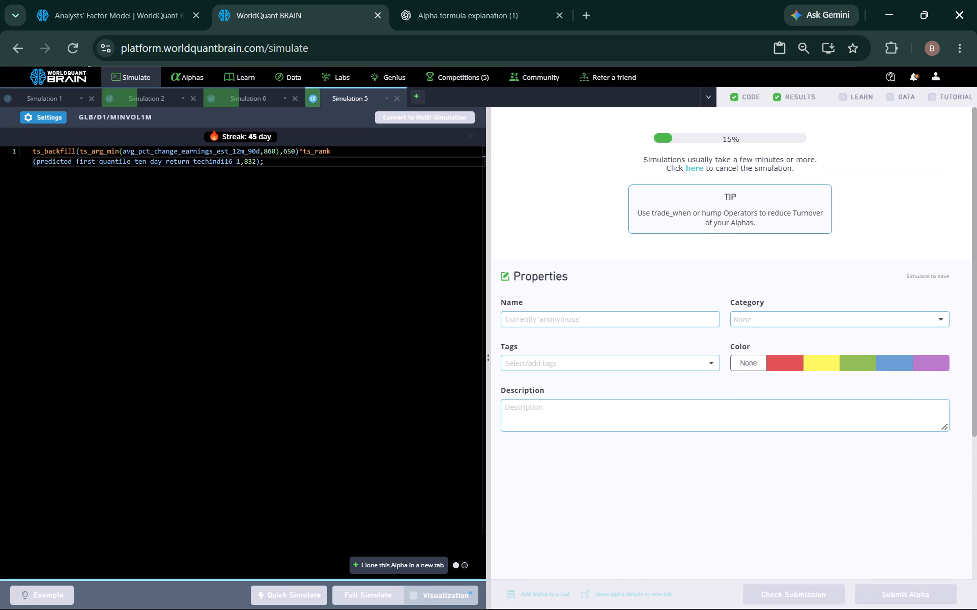
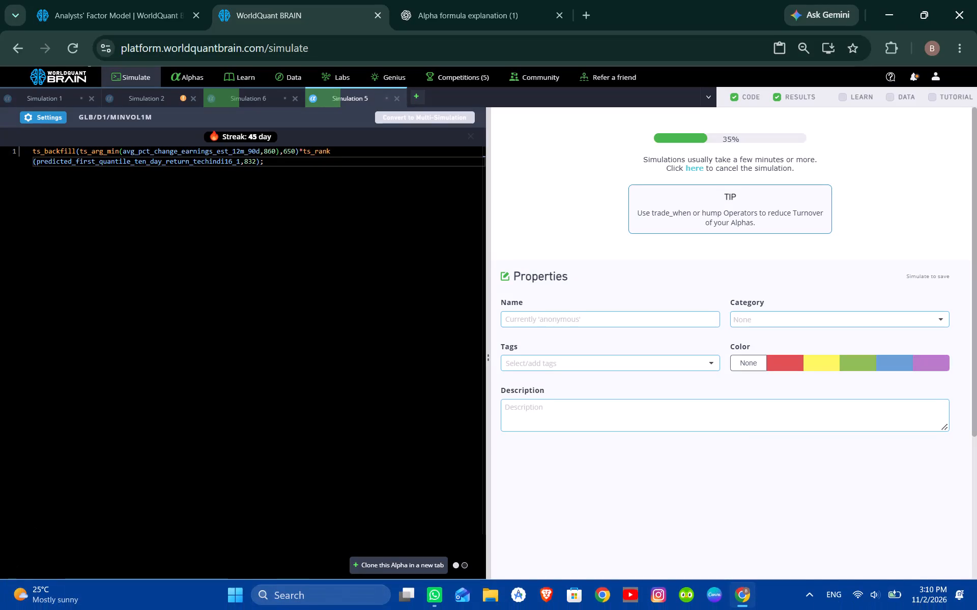
Bring up Simulation 2, reveal its test period results, and run the Prod and Power Pool correlation checks.
left_click(145, 94)
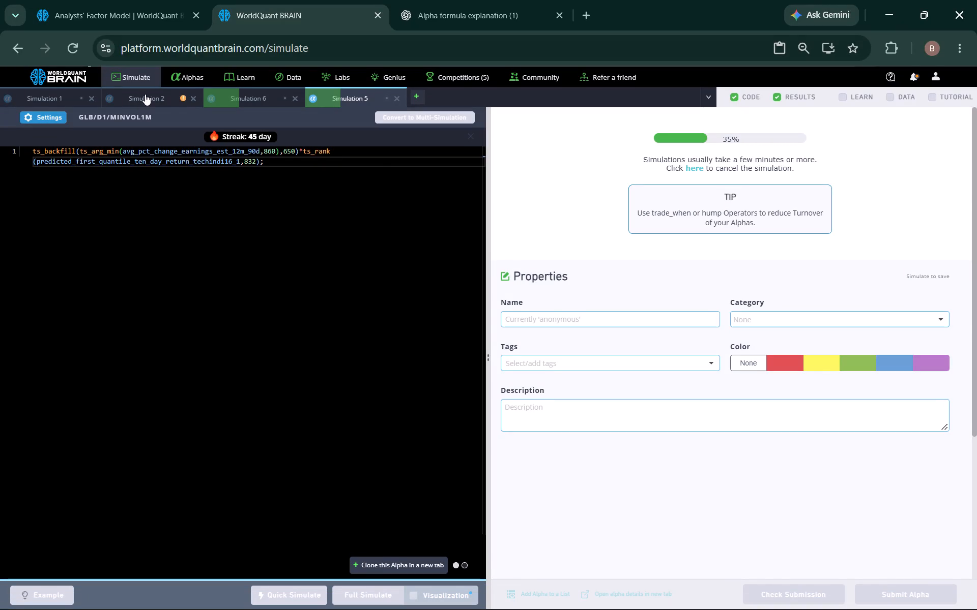
scroll(910, 293, "down", 2)
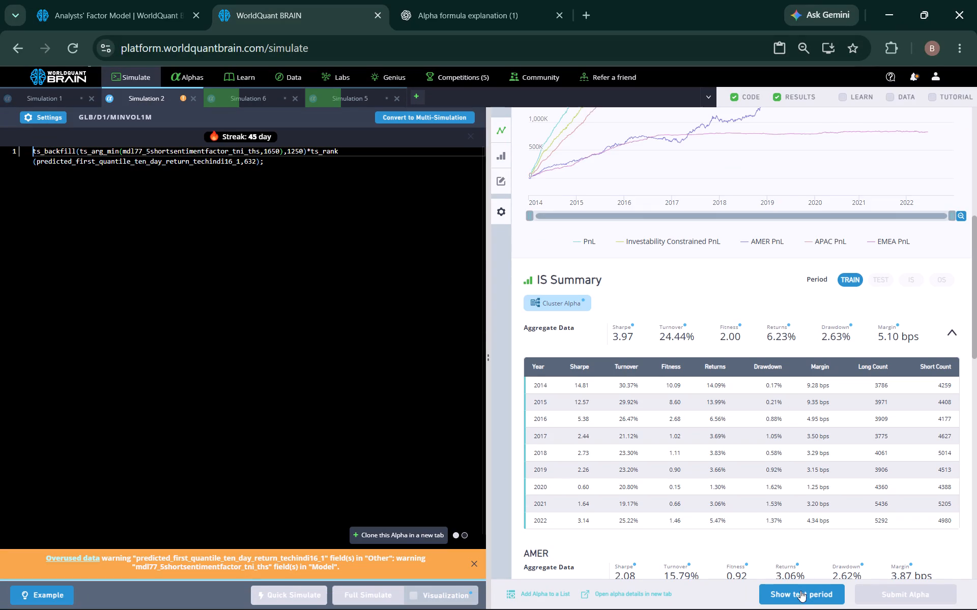
left_click(800, 592)
scroll(757, 464, "down", 1)
scroll(763, 408, "down", 2)
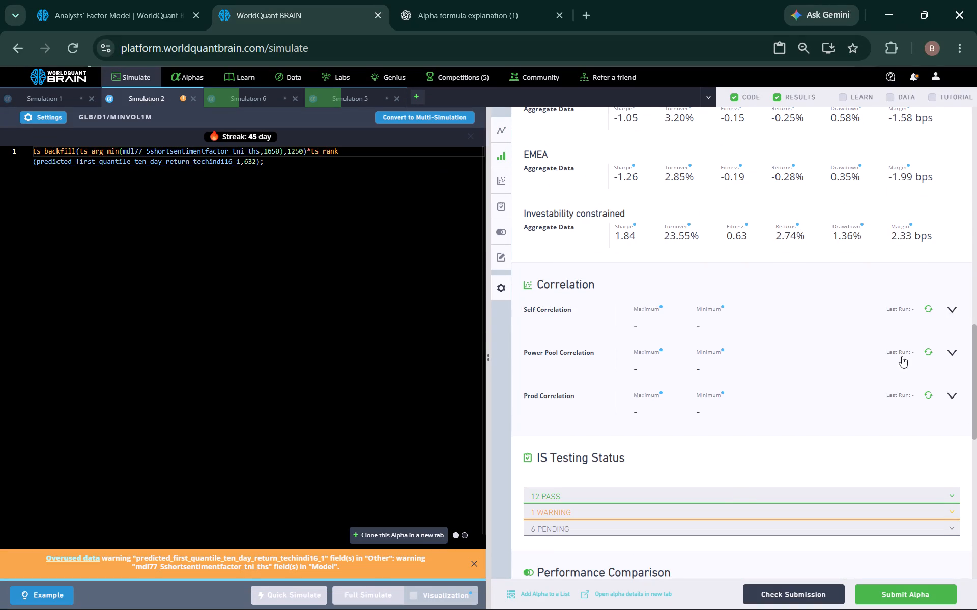
left_click(928, 395)
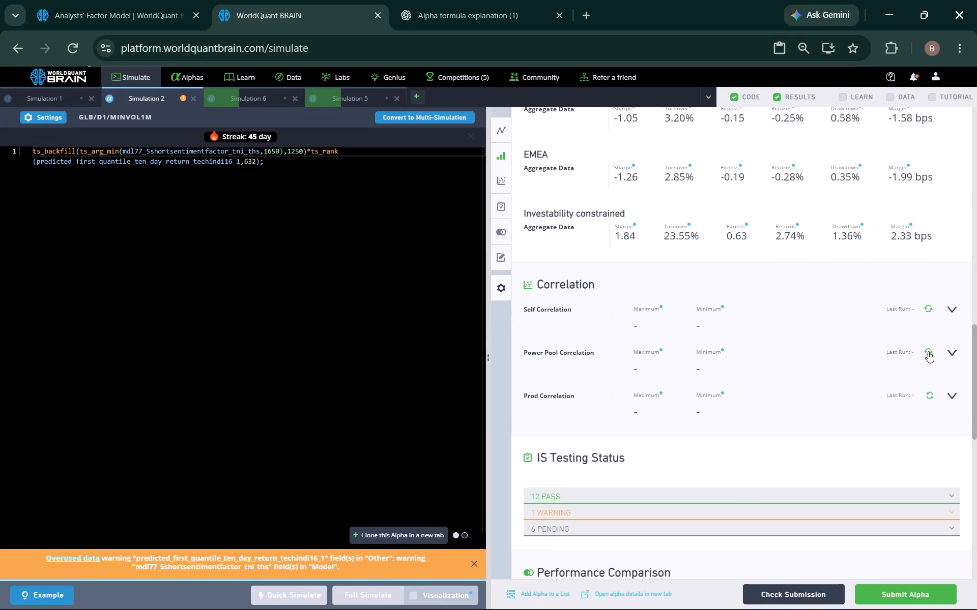
left_click(928, 351)
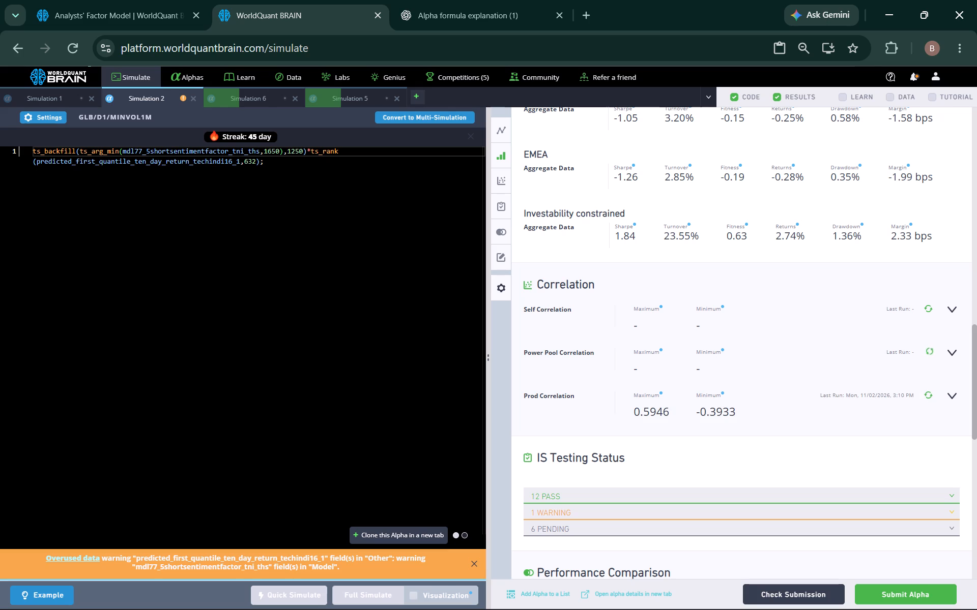
left_click_drag(274, 165, 83, 168)
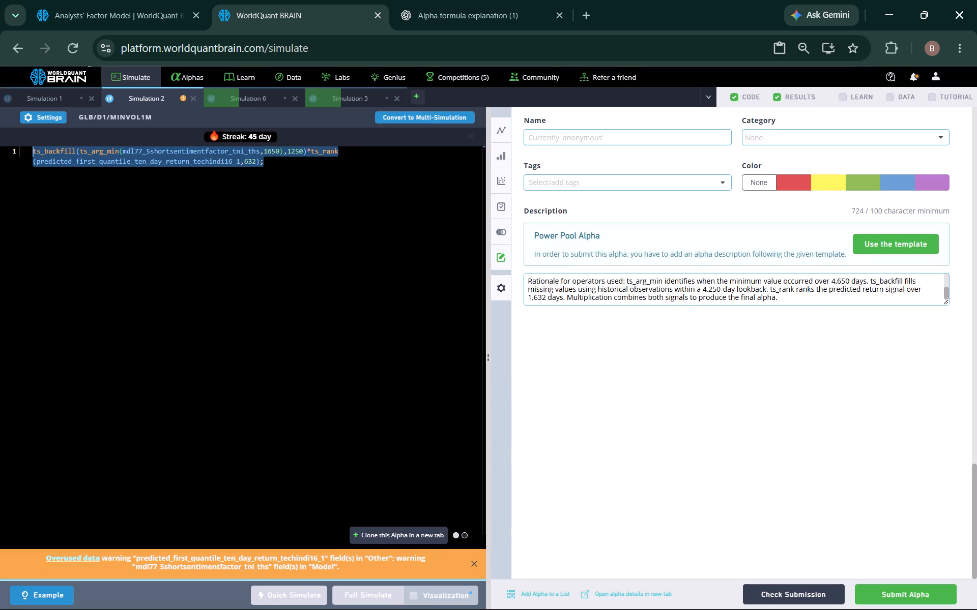
scroll(614, 283, "down", 2)
left_click_drag(780, 295, 587, 299)
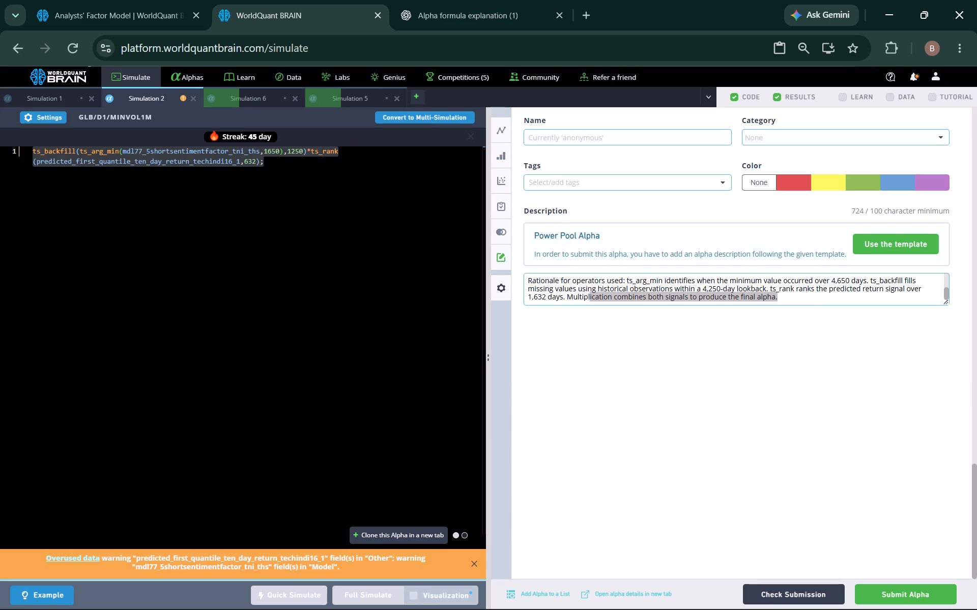
left_click_drag(587, 299, 526, 274)
right_click(540, 286)
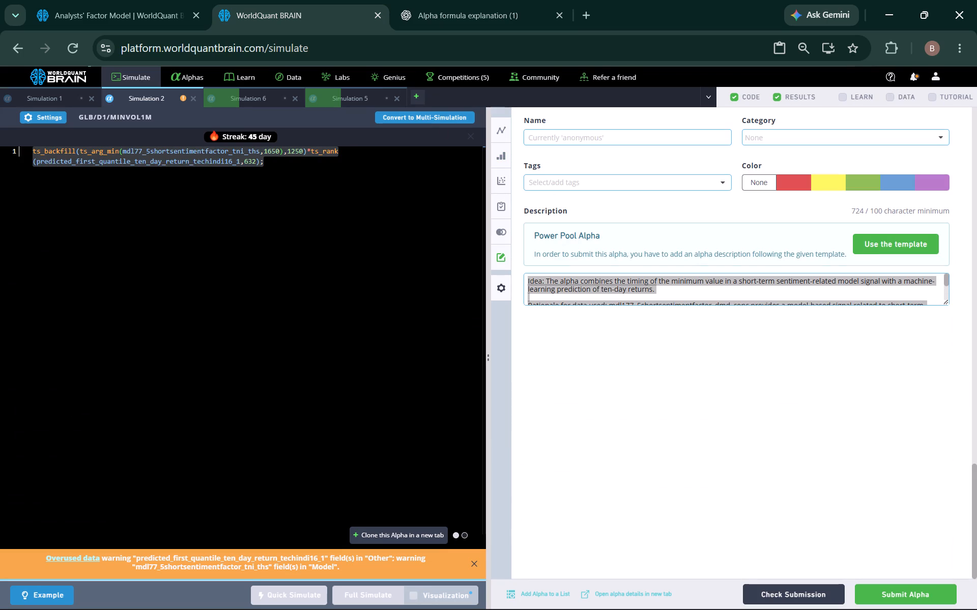
left_click(596, 337)
left_click(617, 300)
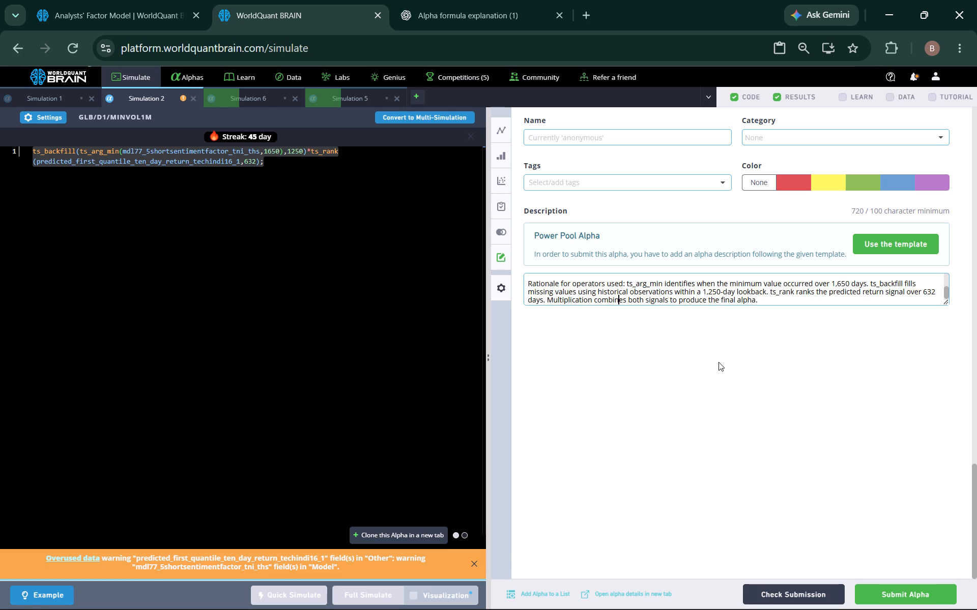
Run the submission check on Simulation 2's alpha and examine the warnings in the IS Testing Status.
left_click(807, 591)
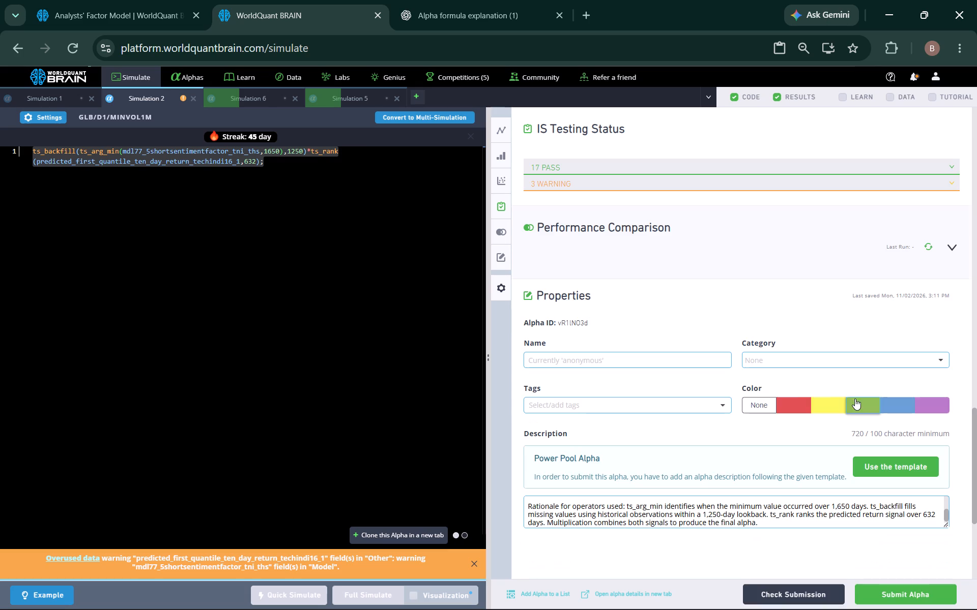
left_click(553, 185)
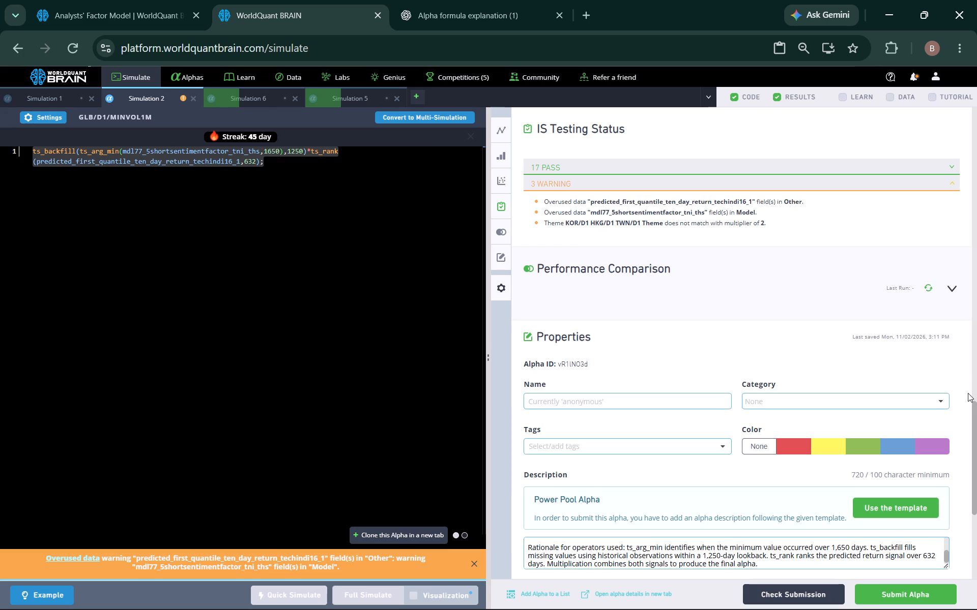
Try to submit Simulation 2's alpha.
left_click(900, 595)
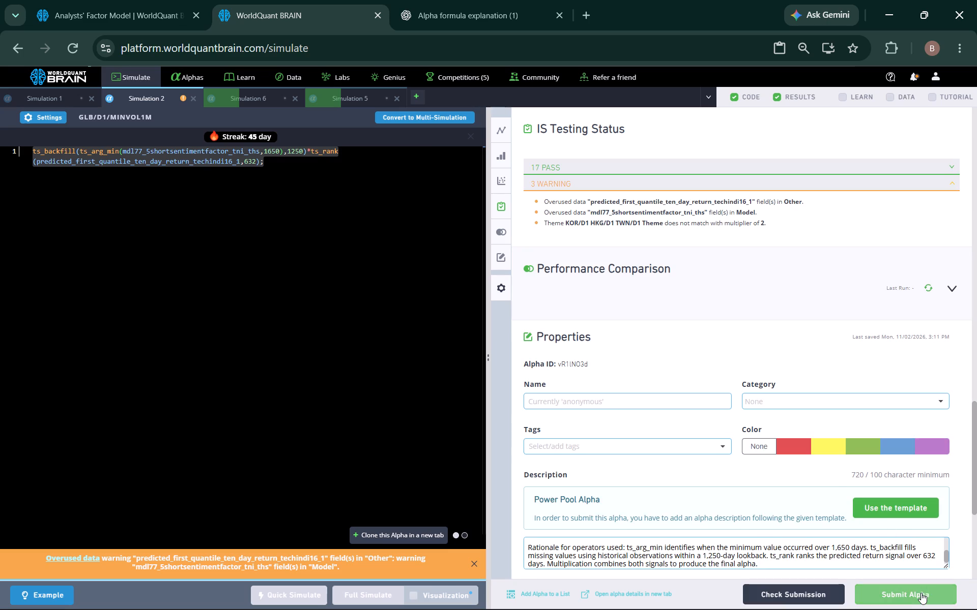
left_click(921, 593)
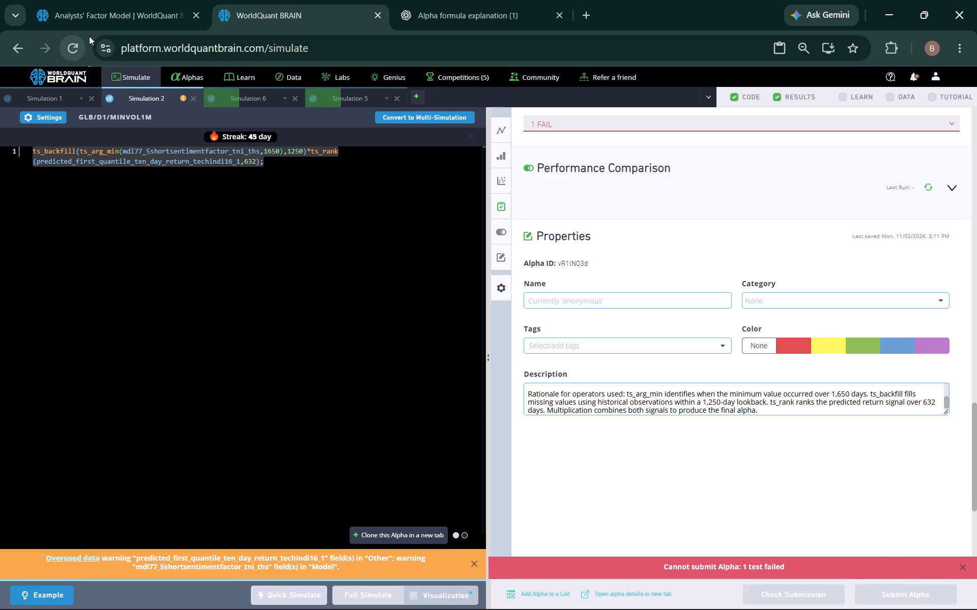
Replace Simulation 2's ts_arg_min field with mdl177_5shortsentimentfactor_inv_conc copied from the model77 field list, and run a full simulation.
left_click(103, 19)
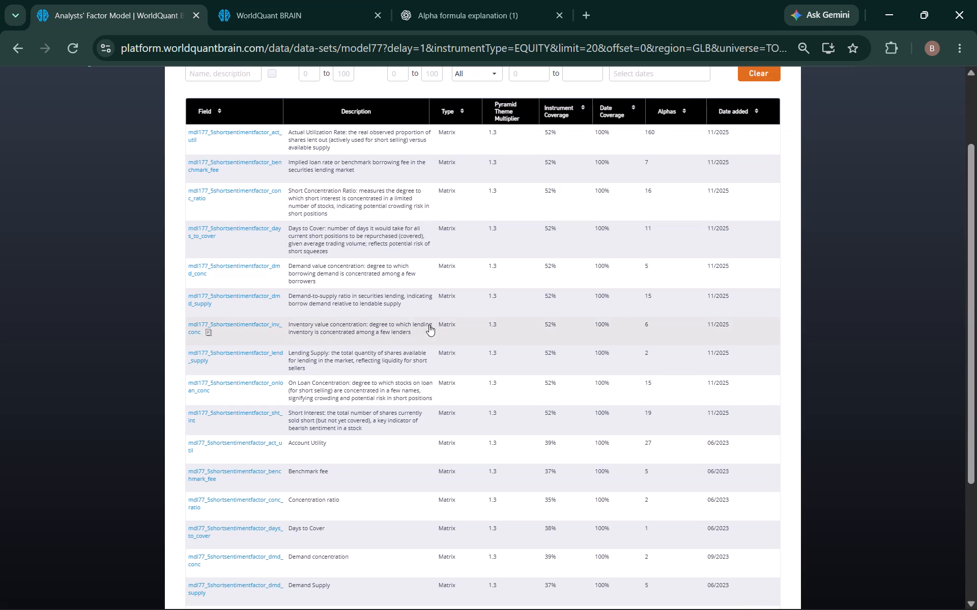
left_click(206, 333)
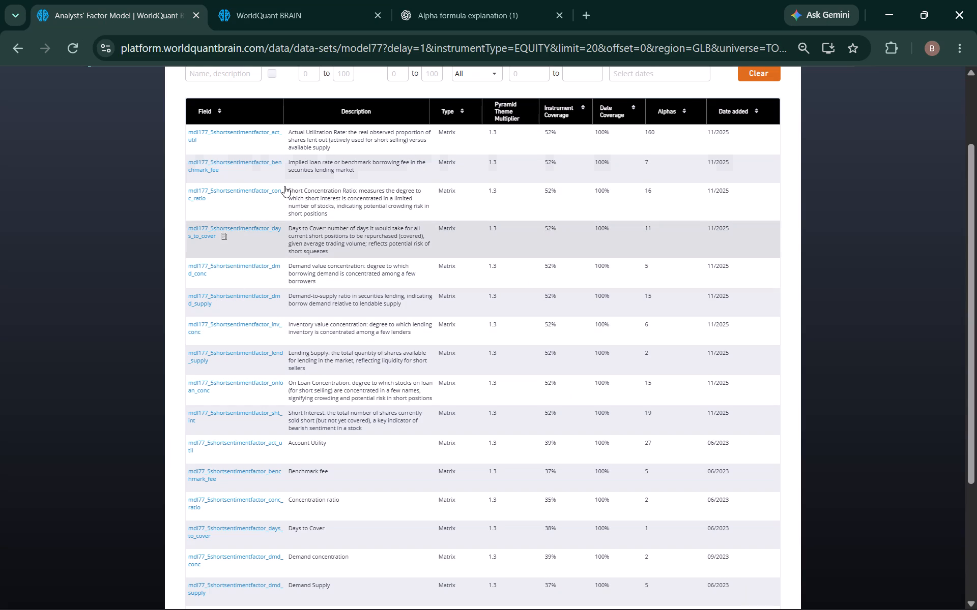
left_click(314, 15)
double_click(197, 154)
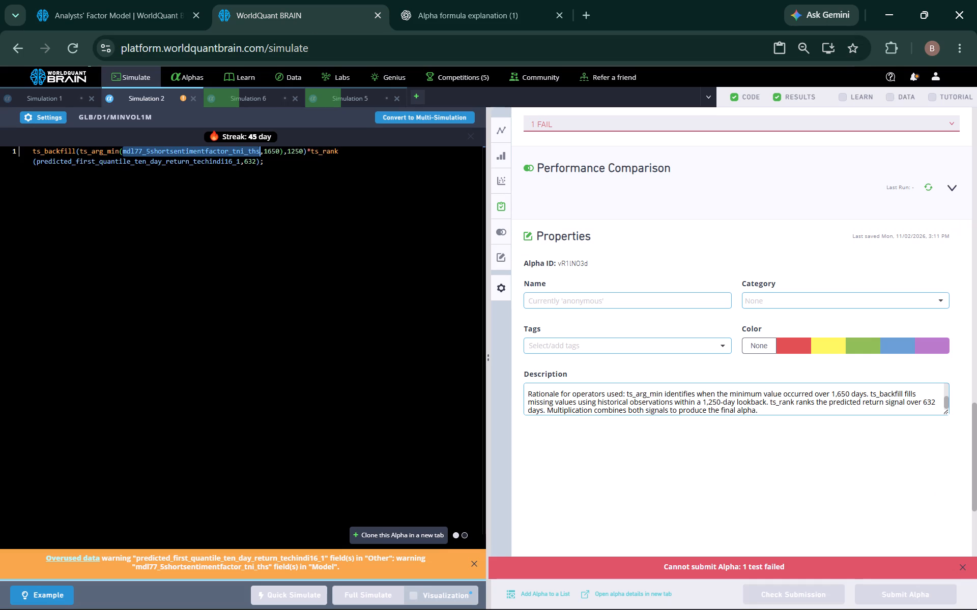
right_click(196, 151)
left_click(221, 201)
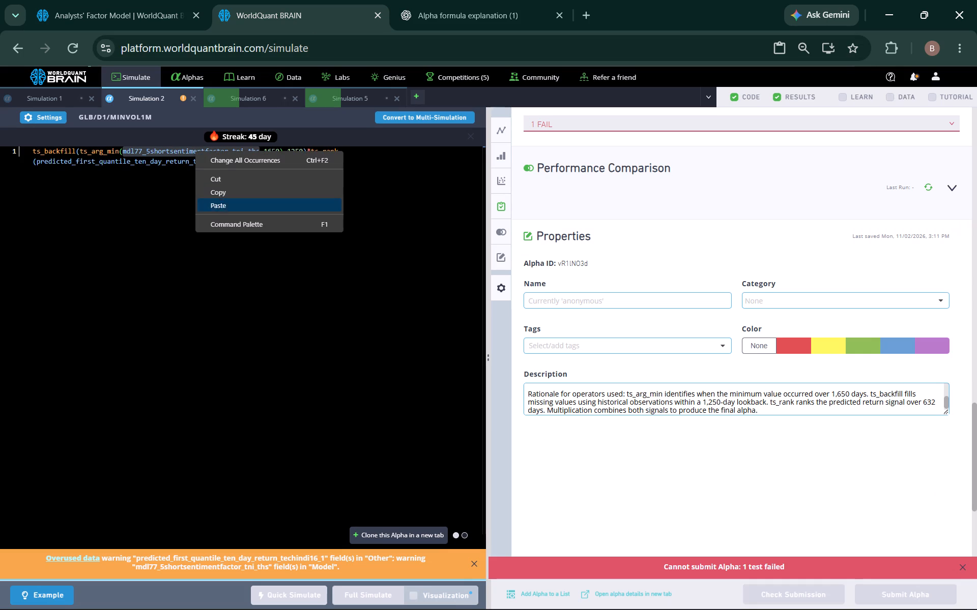
left_click(347, 591)
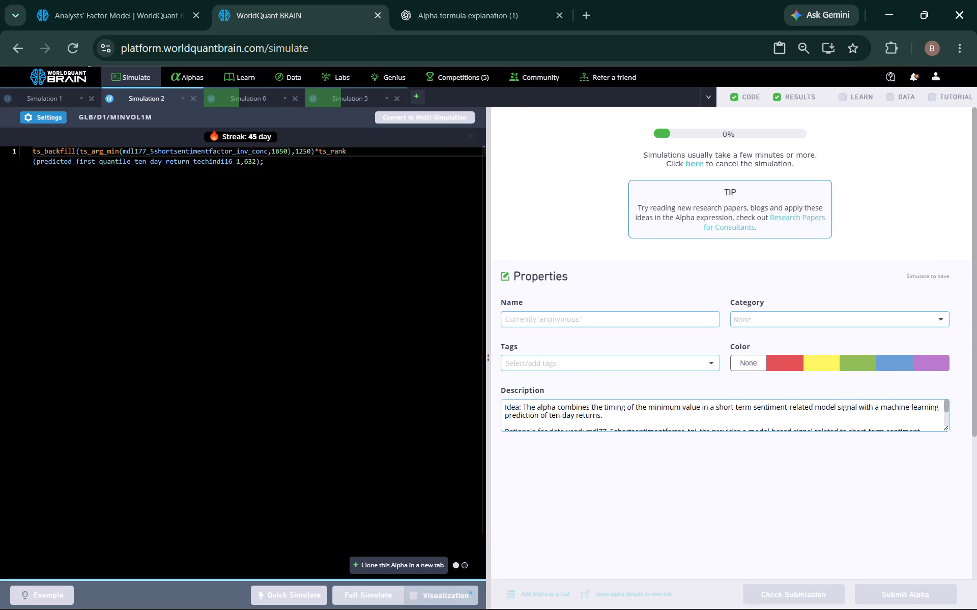
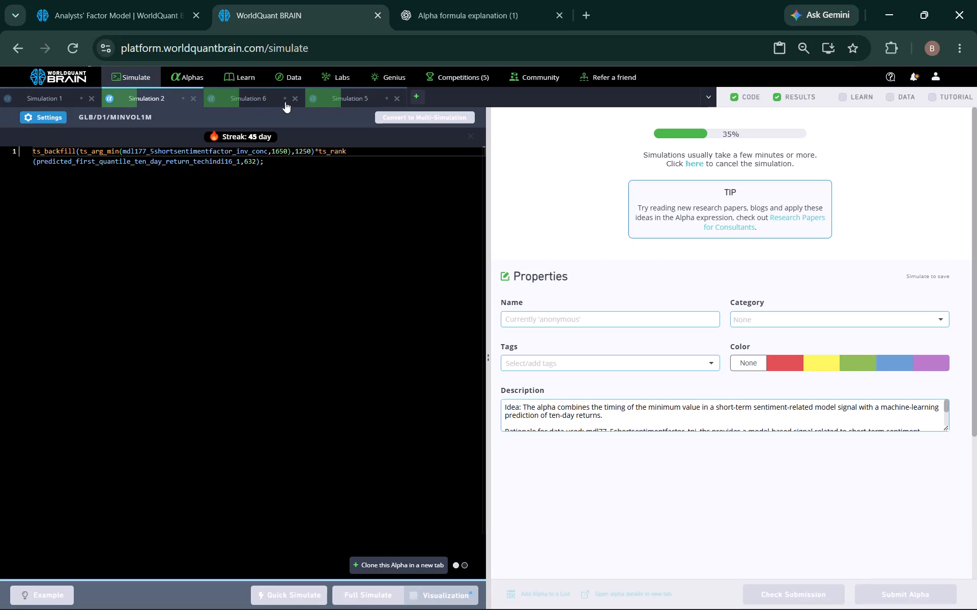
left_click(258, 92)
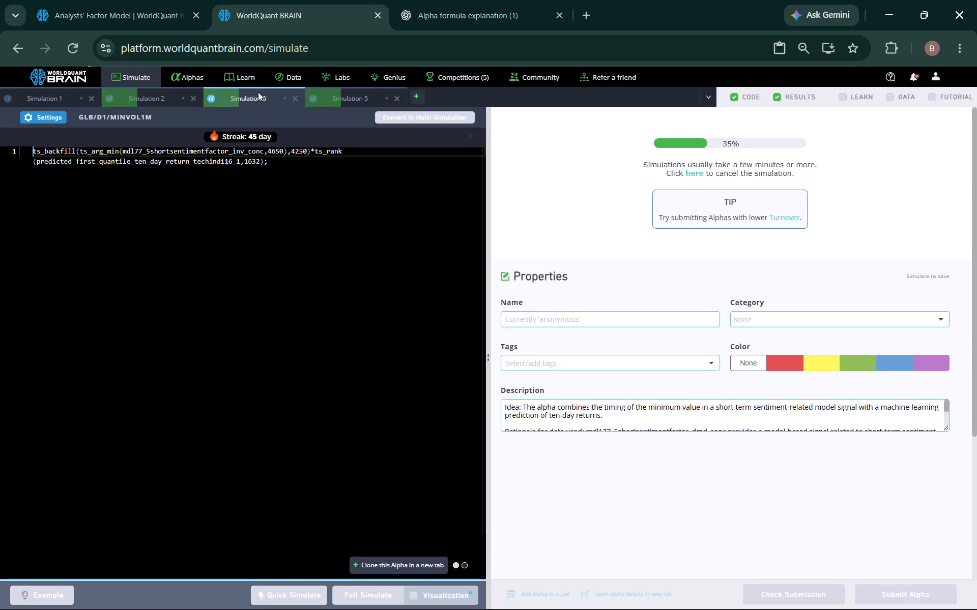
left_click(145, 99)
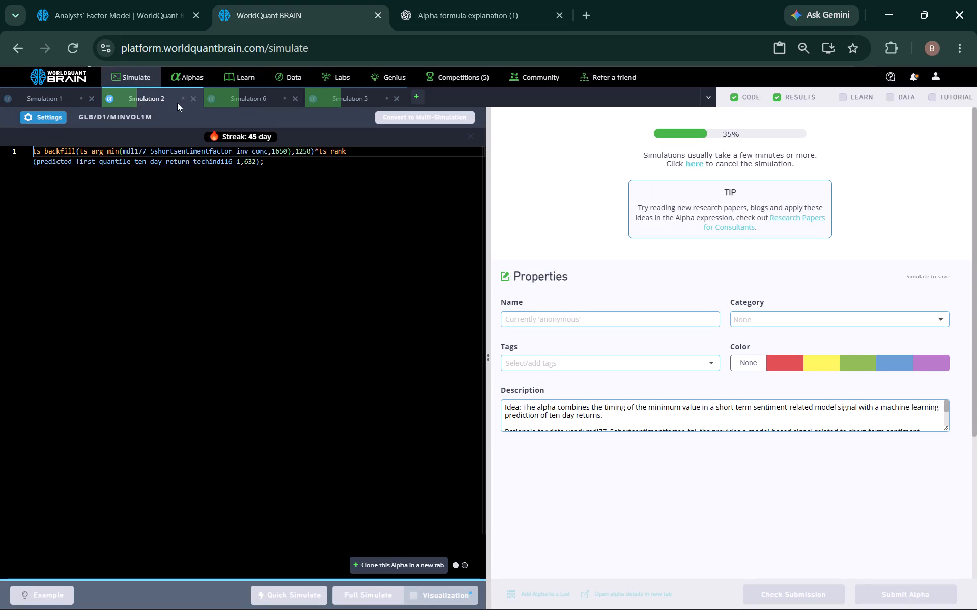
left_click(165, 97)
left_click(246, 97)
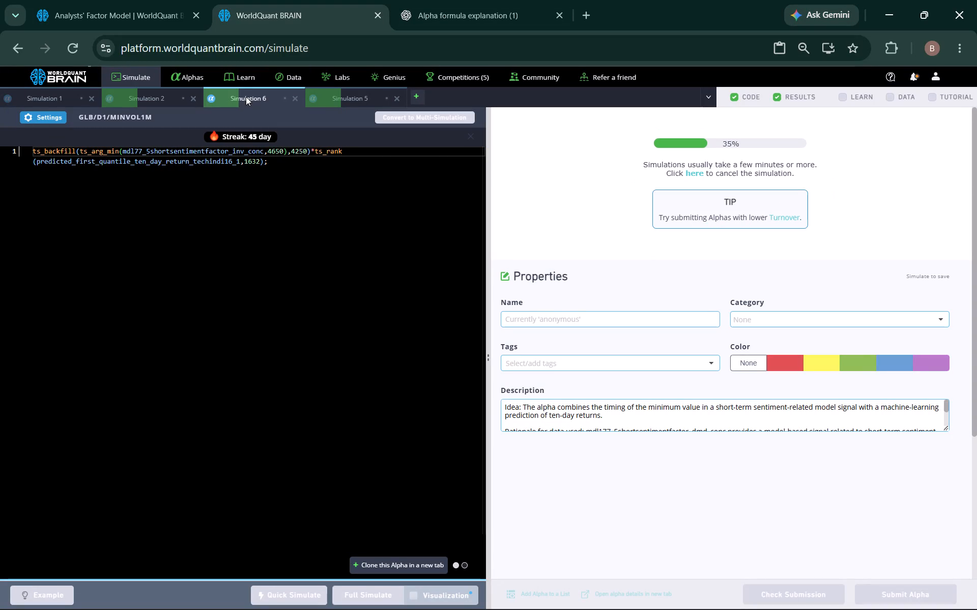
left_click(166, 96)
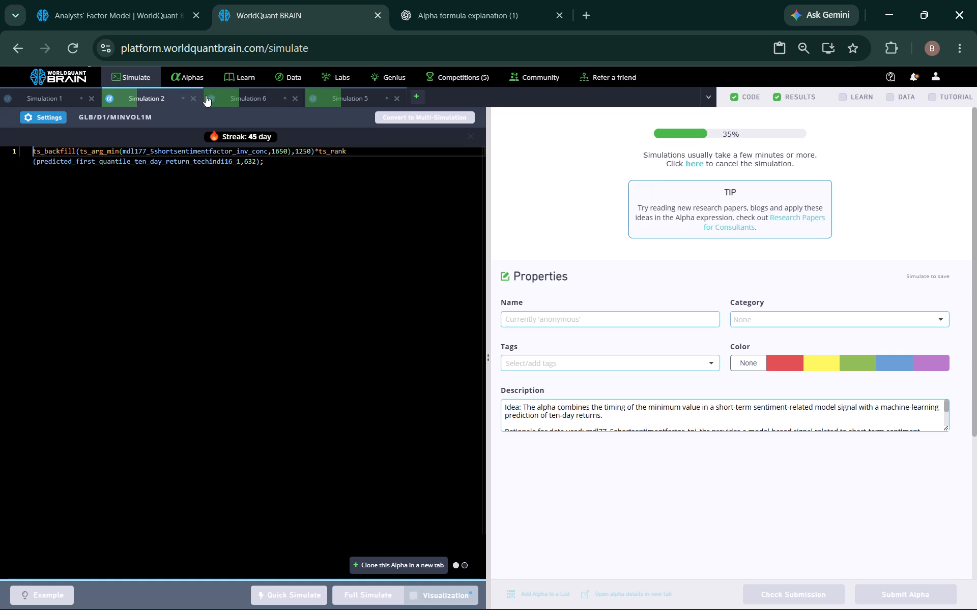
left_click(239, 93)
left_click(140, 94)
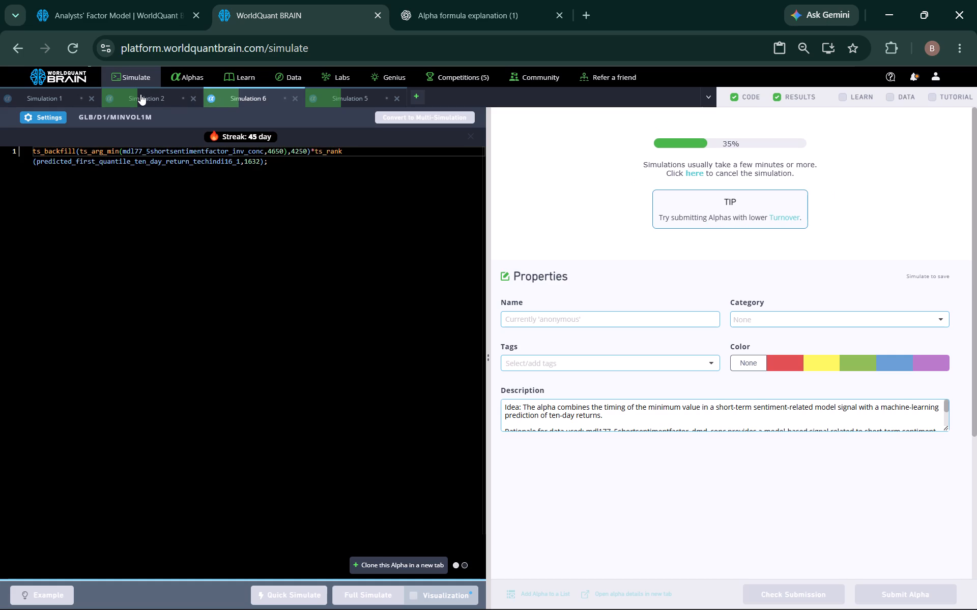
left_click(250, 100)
Show the test period of Simulation 2's finished alpha and run its Prod Correlation check.
left_click(161, 96)
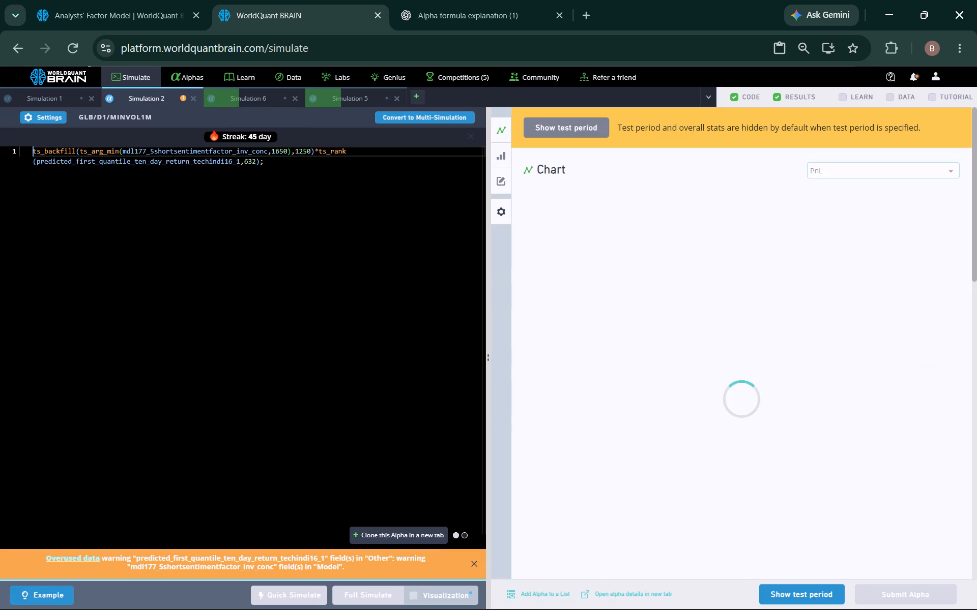
scroll(567, 318, "down", 2)
left_click(797, 590)
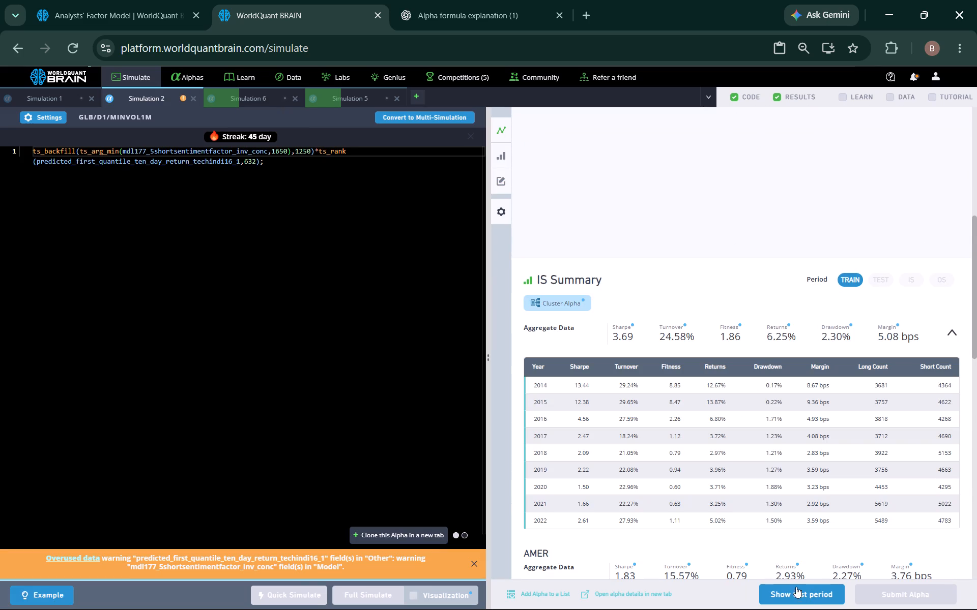
scroll(750, 397, "down", 4)
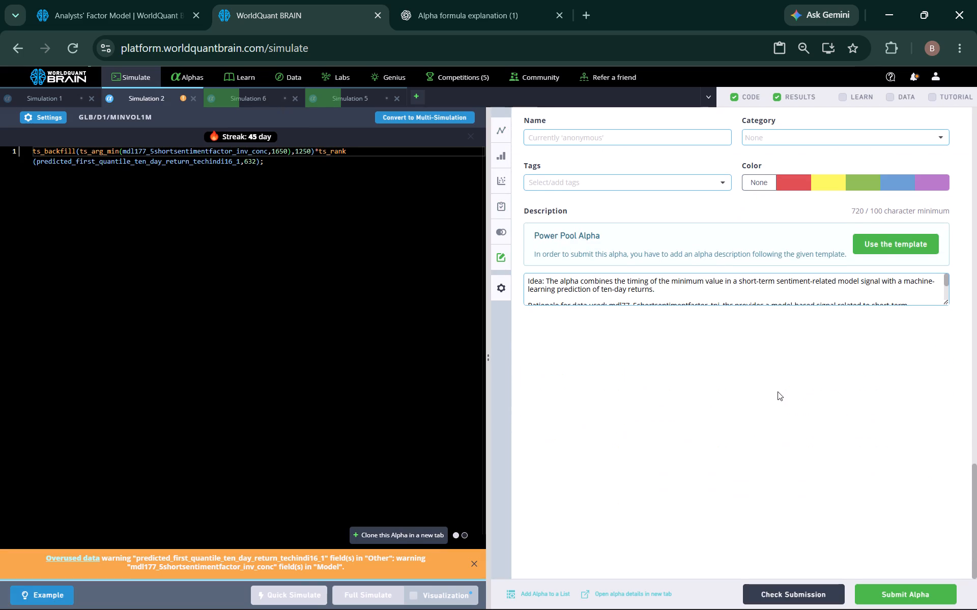
scroll(778, 391, "up", 2)
left_click(927, 186)
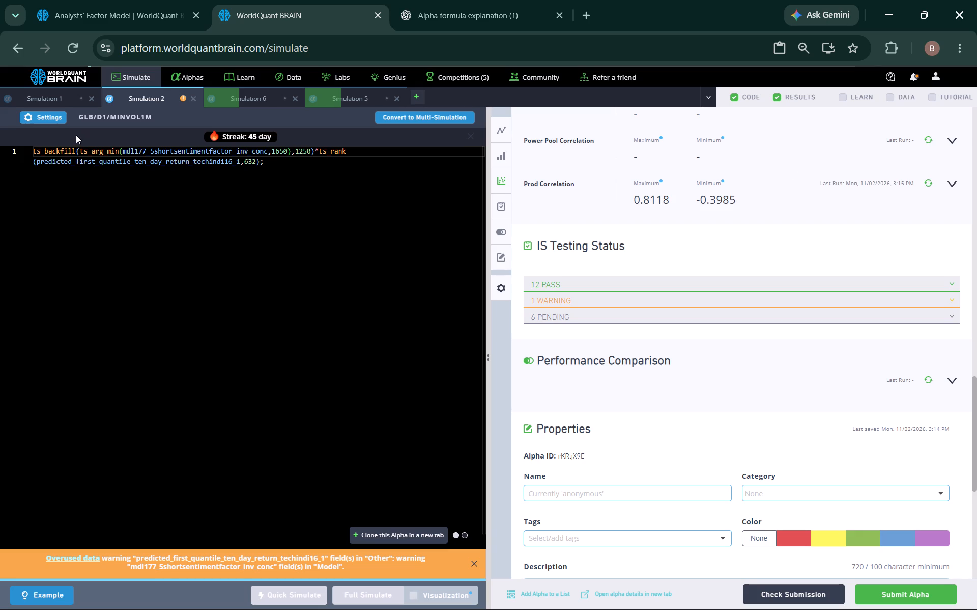
Replace Simulation 2's ts_arg_min field with mdl77_5shortsentimentfactor_onloan_conc copied from the model77 field list, and run a full simulation.
left_click(93, 12)
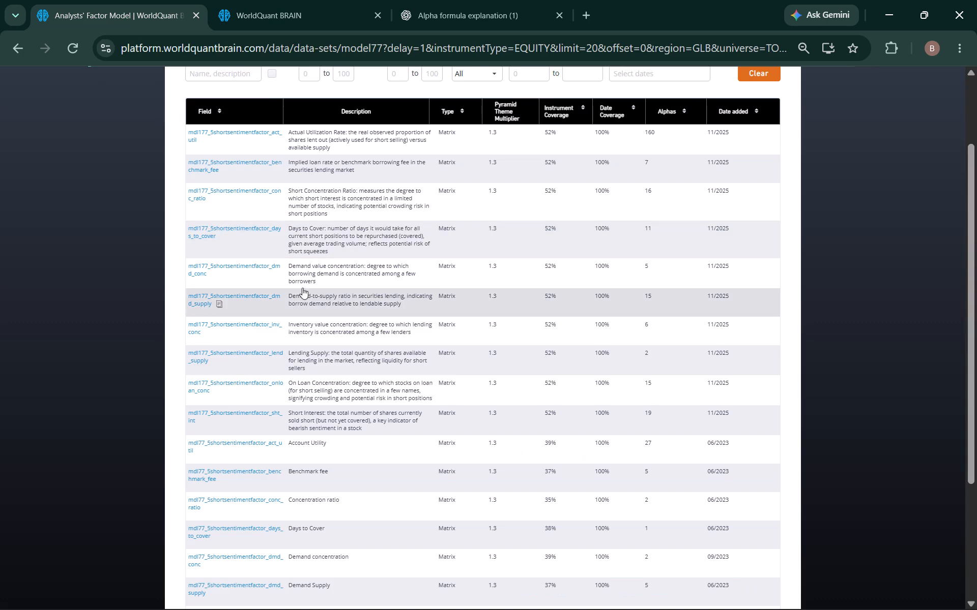
scroll(299, 296, "down", 7)
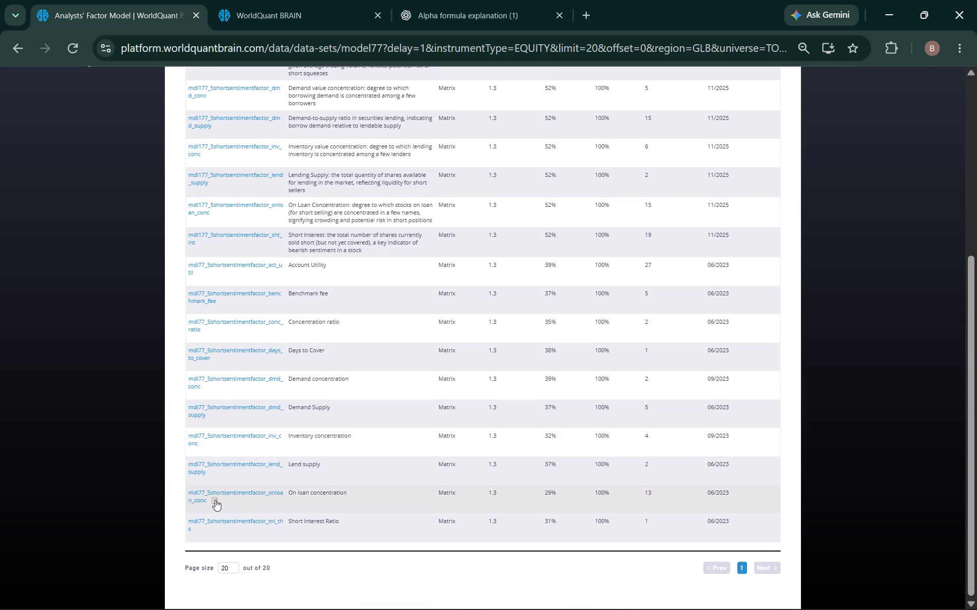
left_click(215, 500)
left_click(314, 8)
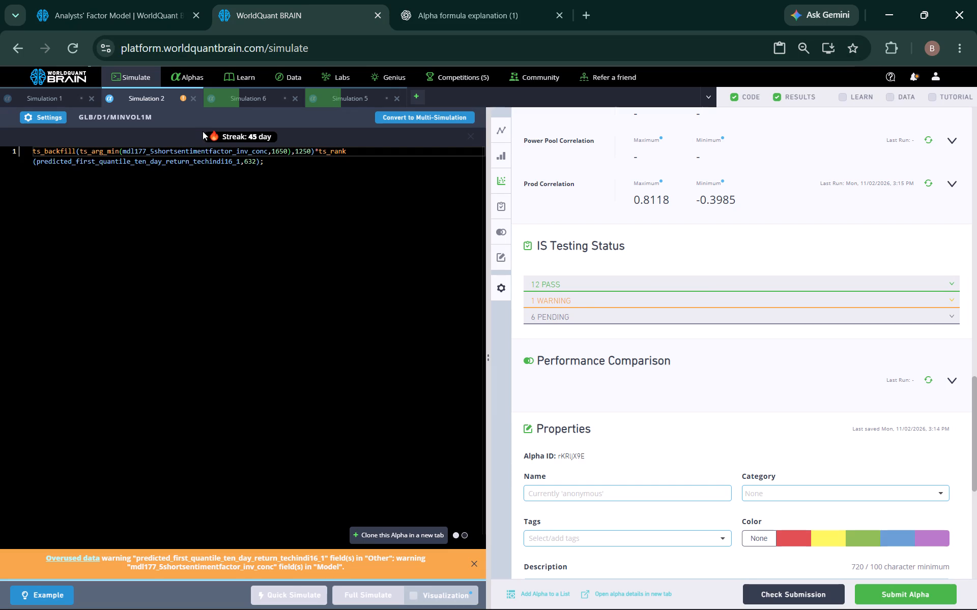
double_click(180, 147)
right_click(180, 147)
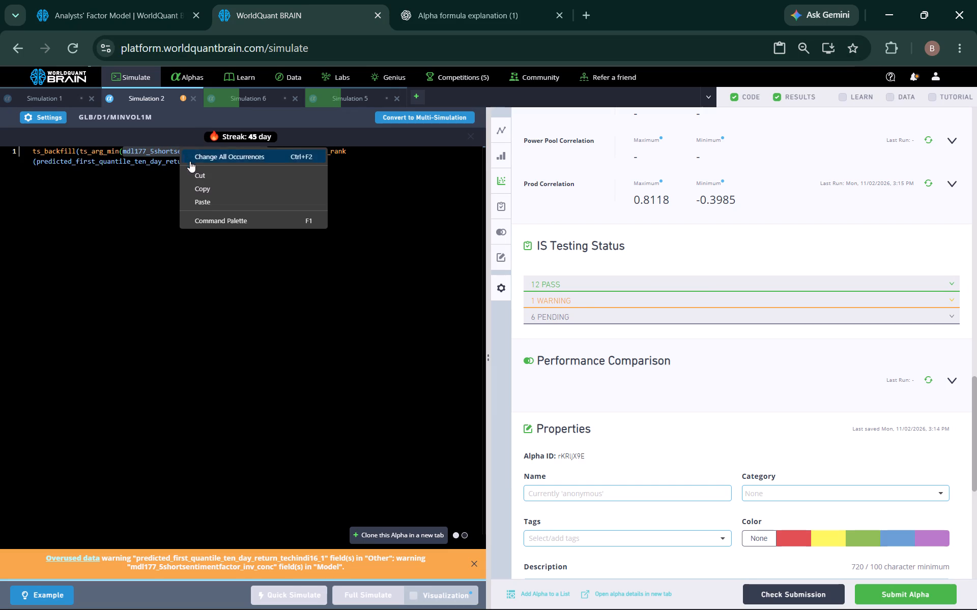
left_click(209, 203)
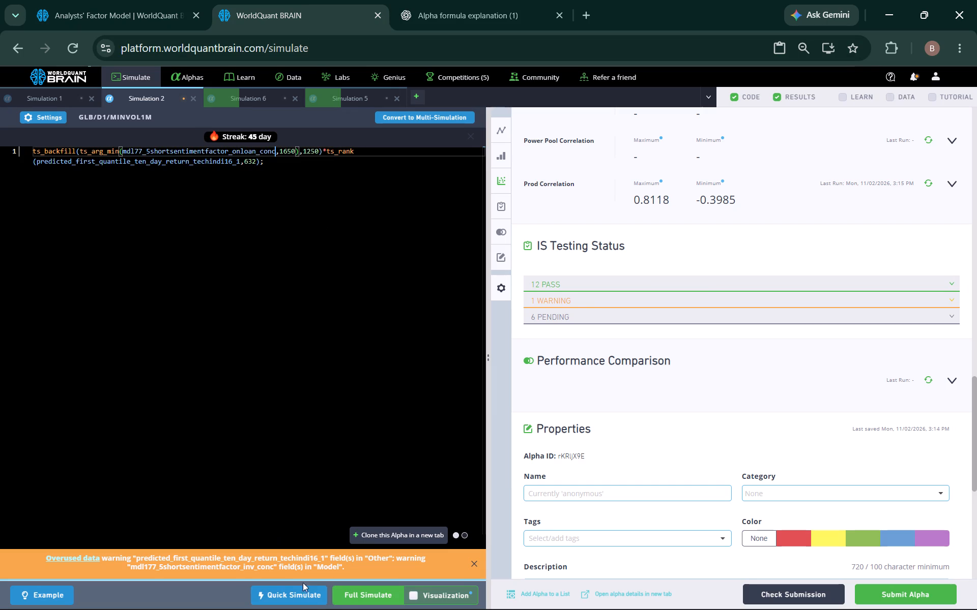
left_click(346, 594)
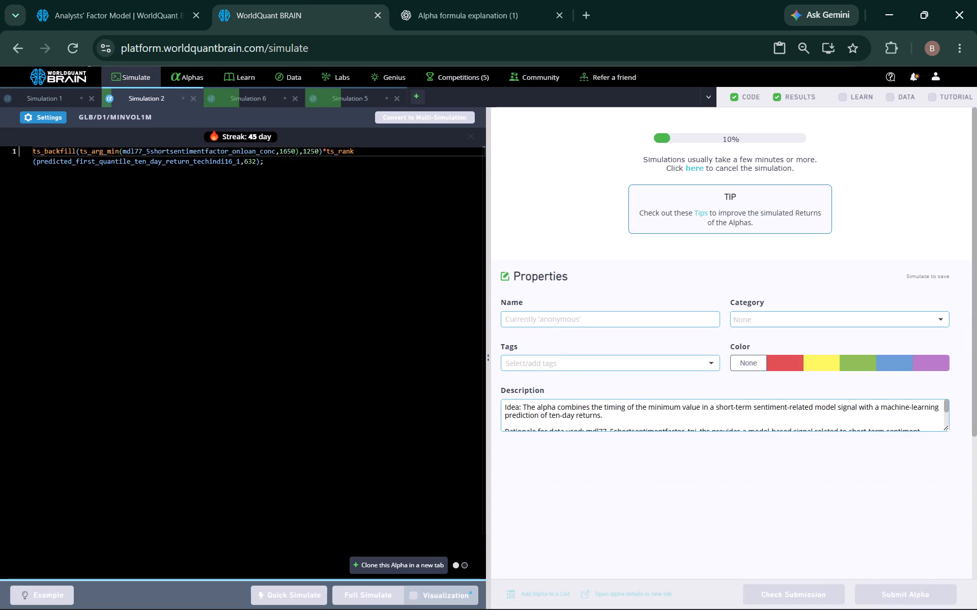
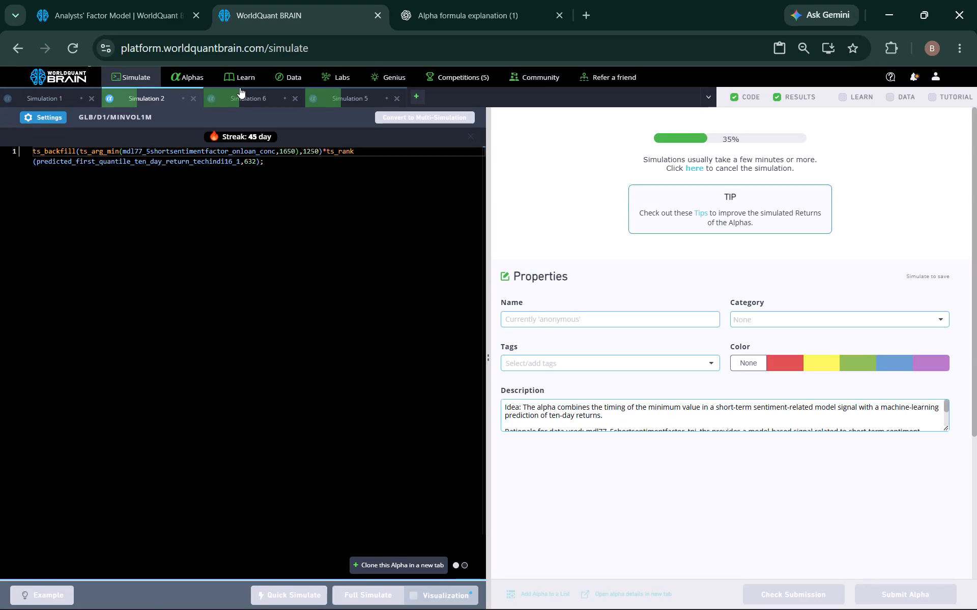
Examine the newest submitted alpha, vR1INO3d, reviewing its code, simulation settings, OS summary with yearly figures, and correlation section.
left_click(183, 74)
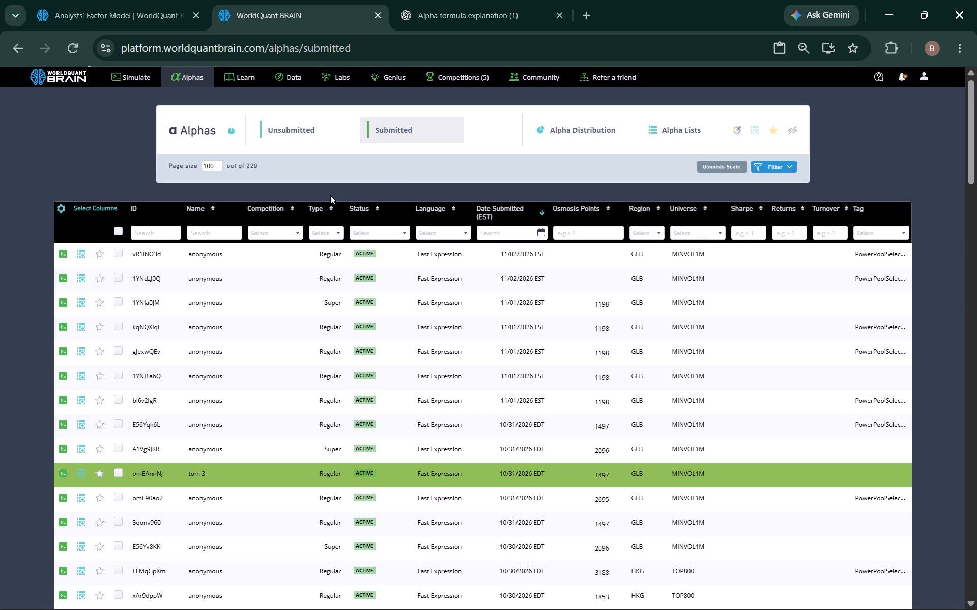
left_click(278, 257)
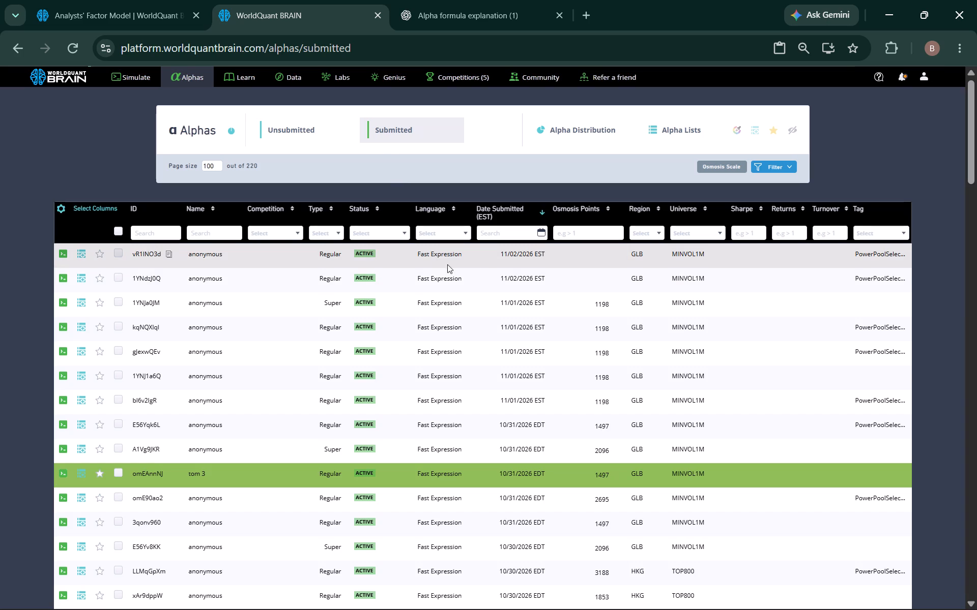
left_click(332, 257)
scroll(560, 252, "down", 1)
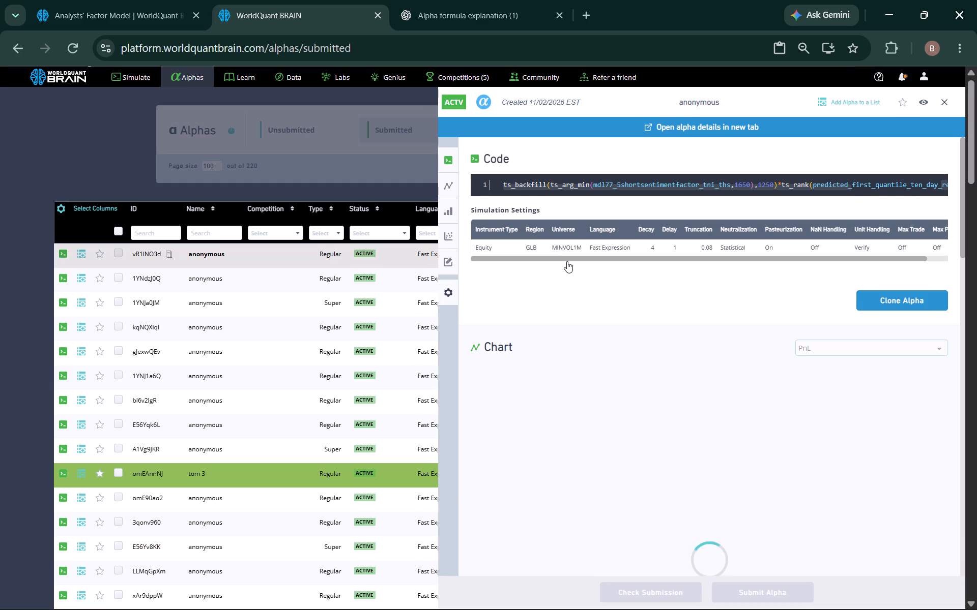
scroll(570, 274, "down", 6)
scroll(572, 285, "up", 3)
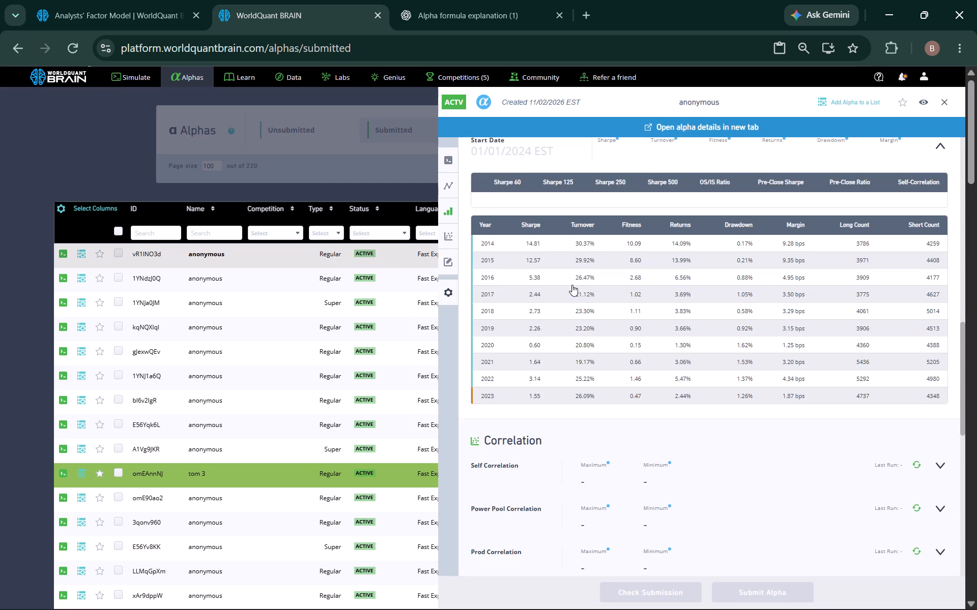
scroll(572, 285, "up", 3)
scroll(572, 285, "down", 2)
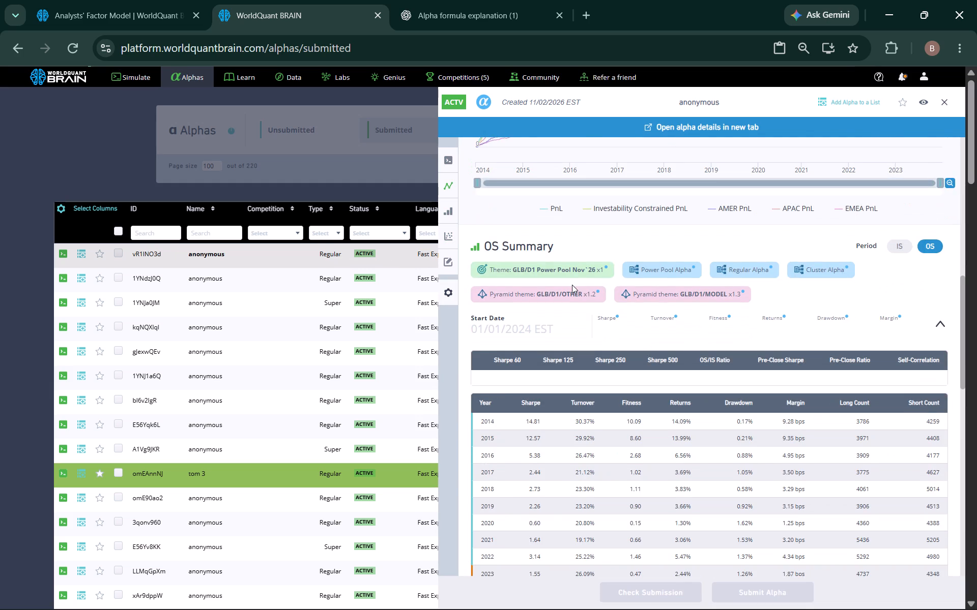
left_click(942, 100)
left_click(897, 76)
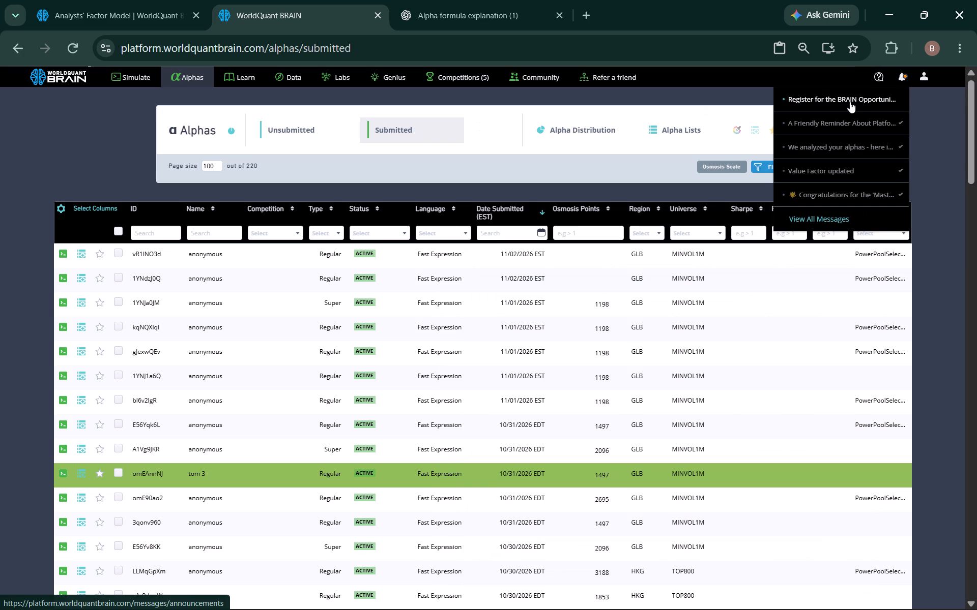
Return to Simulation 2, show the finished alpha's test period, and run its Prod Correlation and Power Pool Correlation checks.
left_click(128, 76)
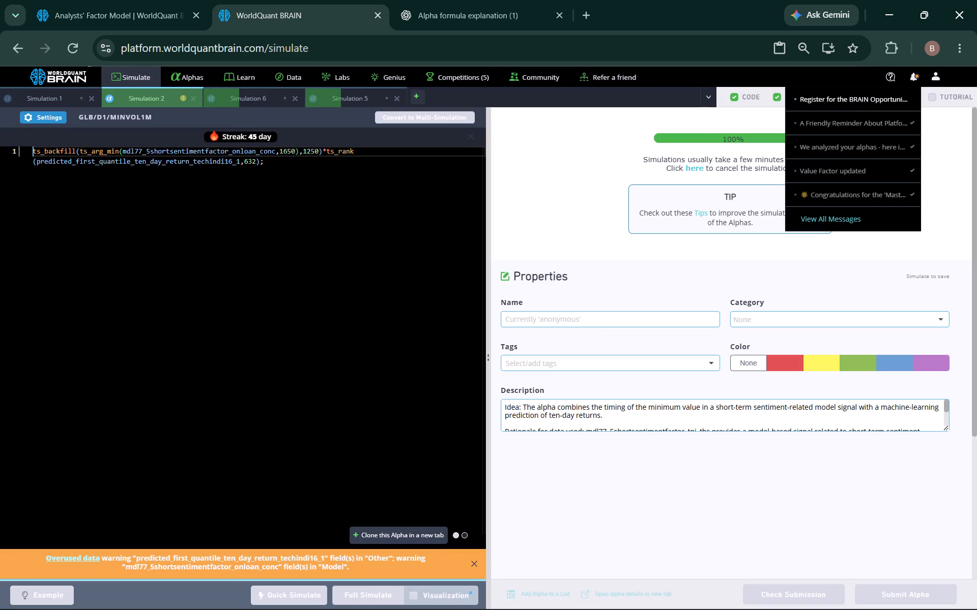
left_click(173, 93)
scroll(721, 253, "down", 3)
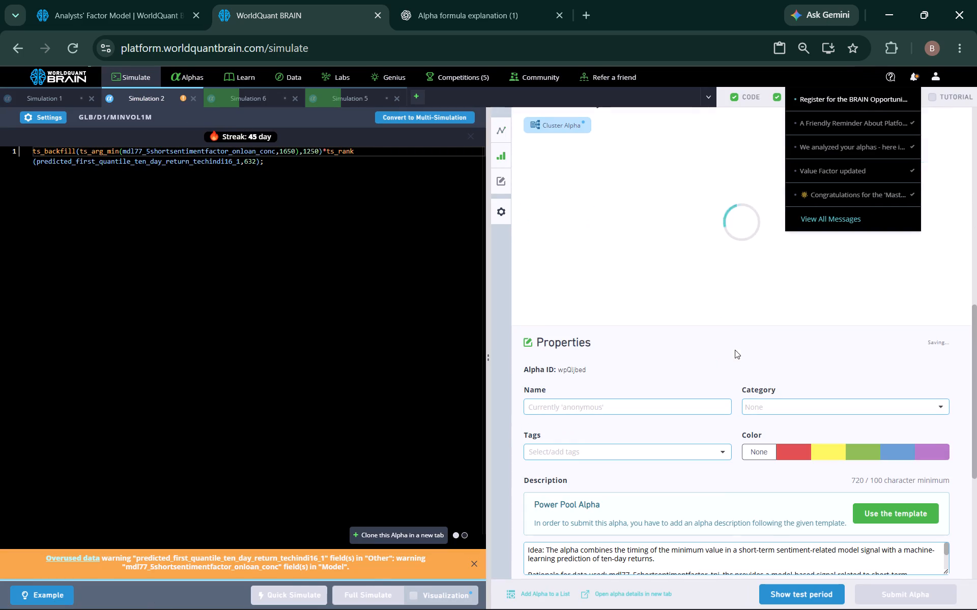
left_click(794, 599)
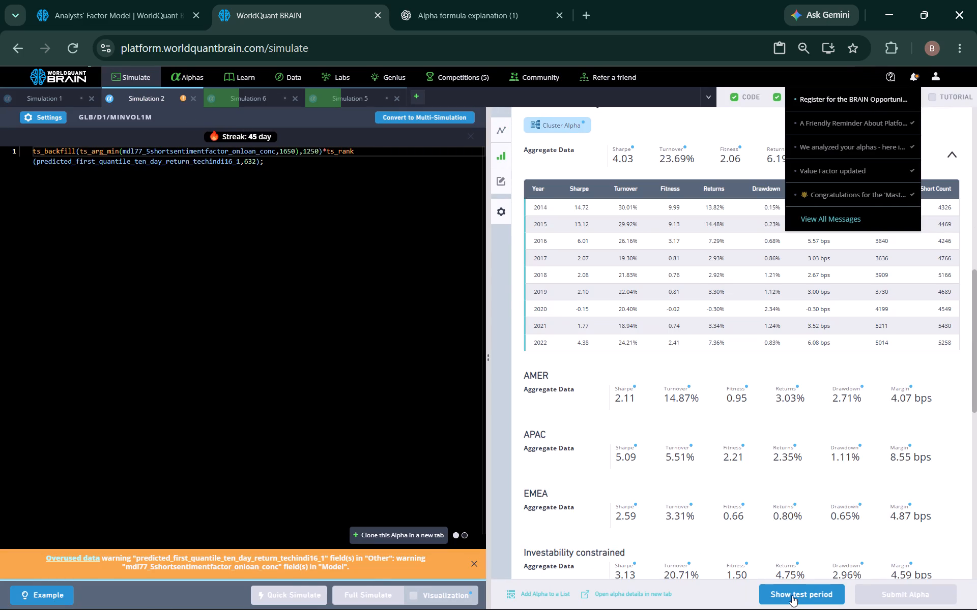
scroll(742, 458, "down", 2)
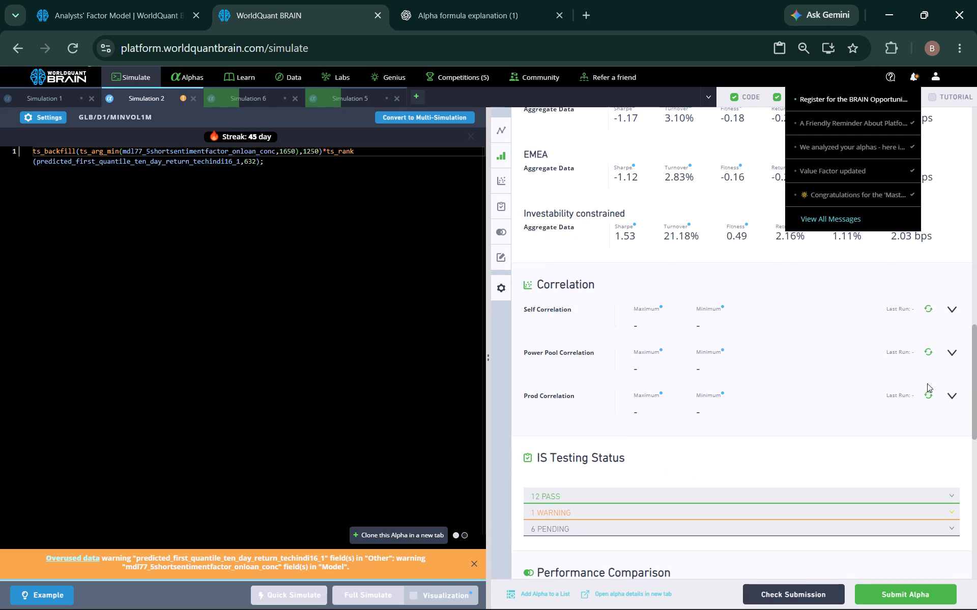
left_click(930, 394)
left_click(927, 350)
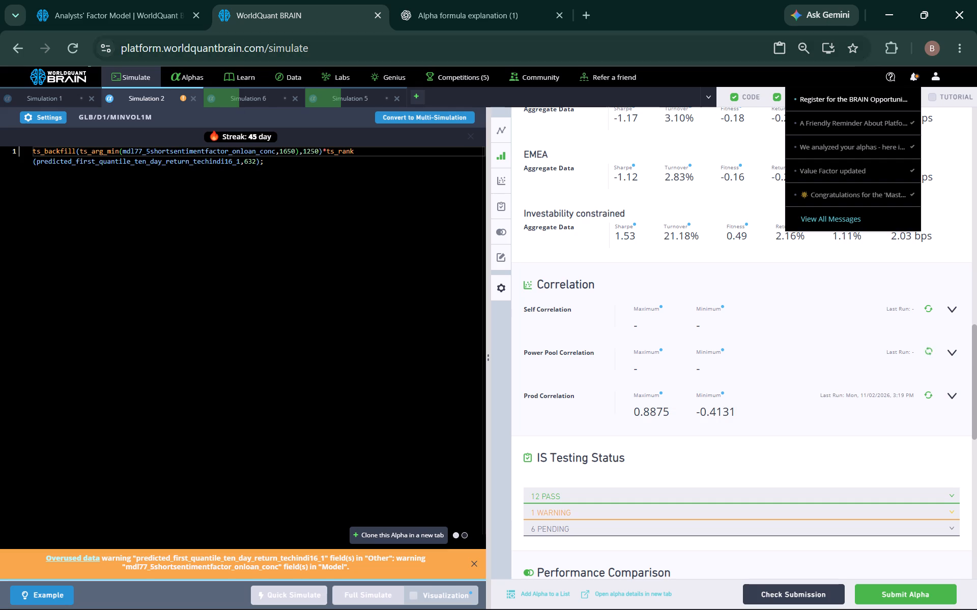
Close the Simulation 2 and Simulation 1 workspaces, leaving Simulation 6 and Simulation 5 open.
left_click(295, 96)
left_click(442, 389)
left_click(194, 103)
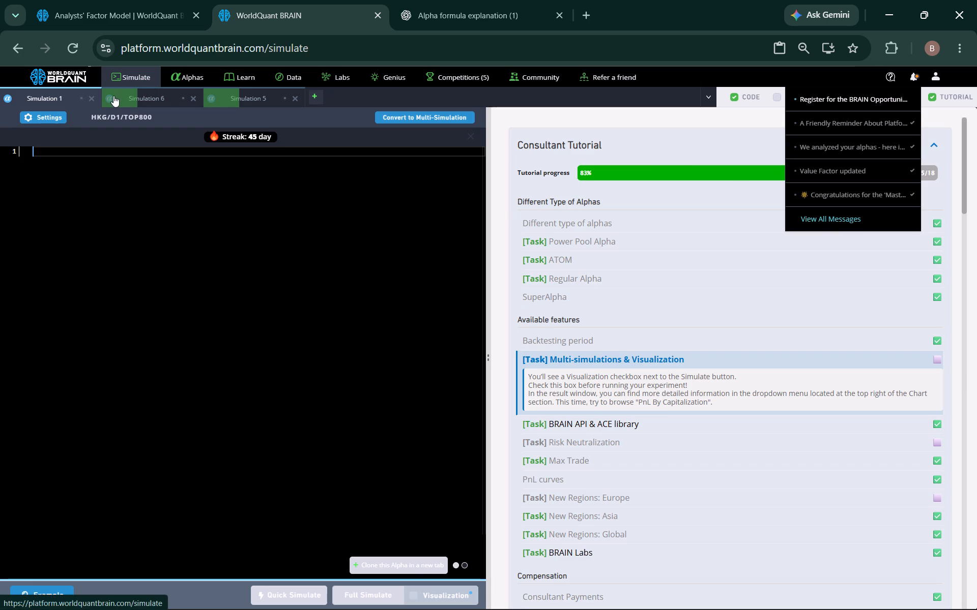
left_click(93, 93)
Find the submitted HKG/TOP800 alpha WjO6kAxP from 10/28/2026, clone it into a new simulation, and dismiss the message list.
left_click(185, 81)
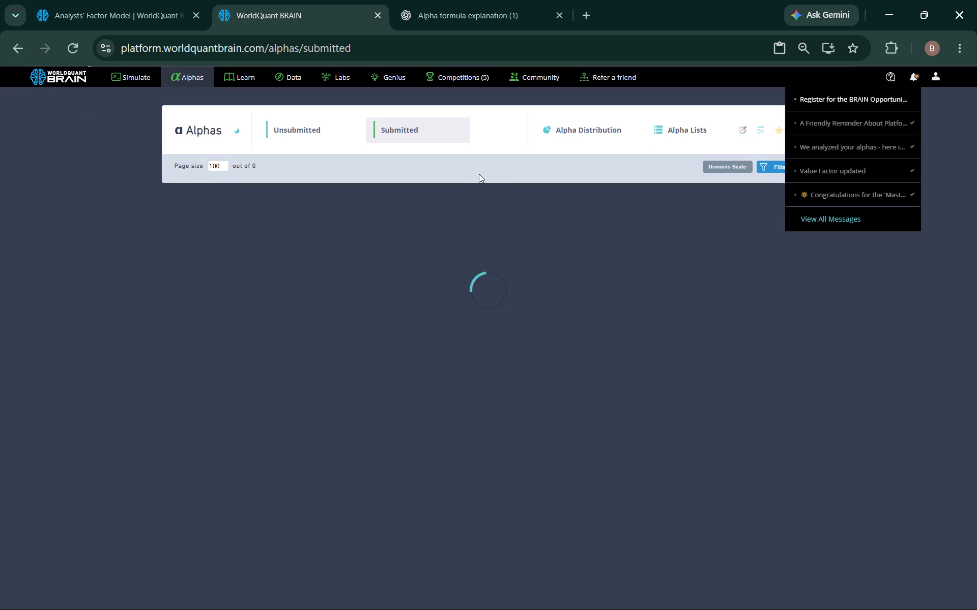
left_click(939, 126)
left_click(568, 267)
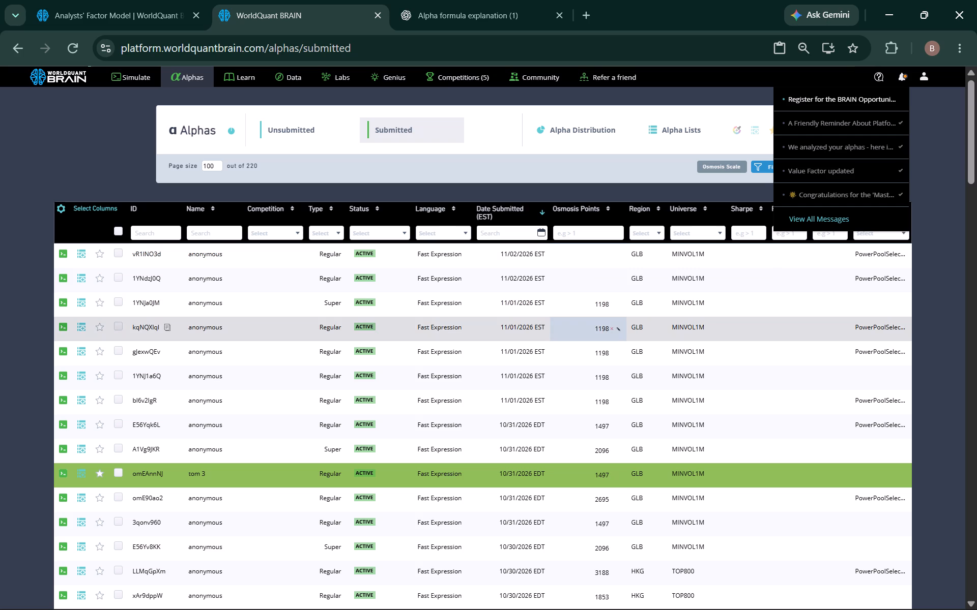
scroll(539, 461, "down", 1)
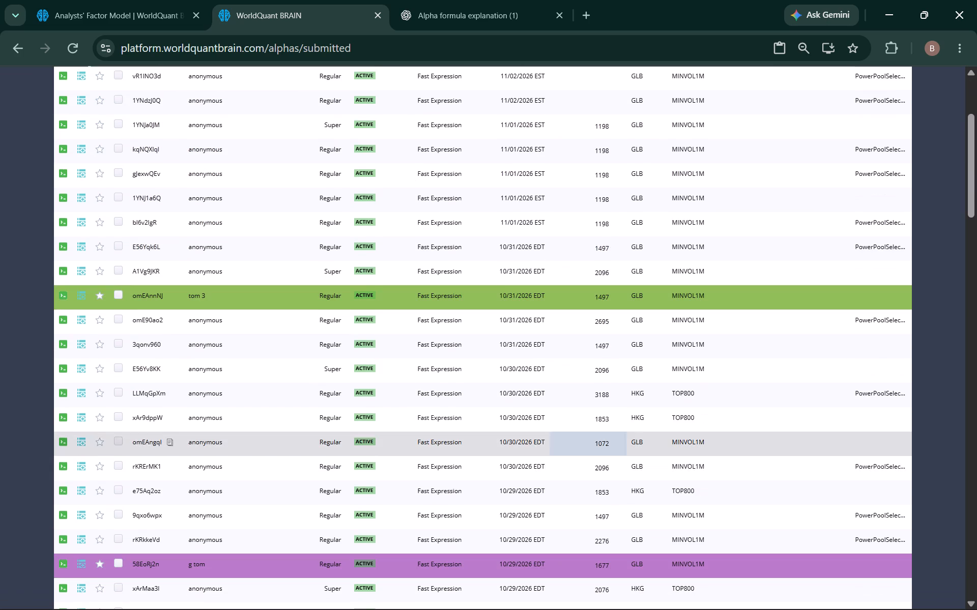
scroll(594, 298, "up", 2)
scroll(599, 363, "down", 3)
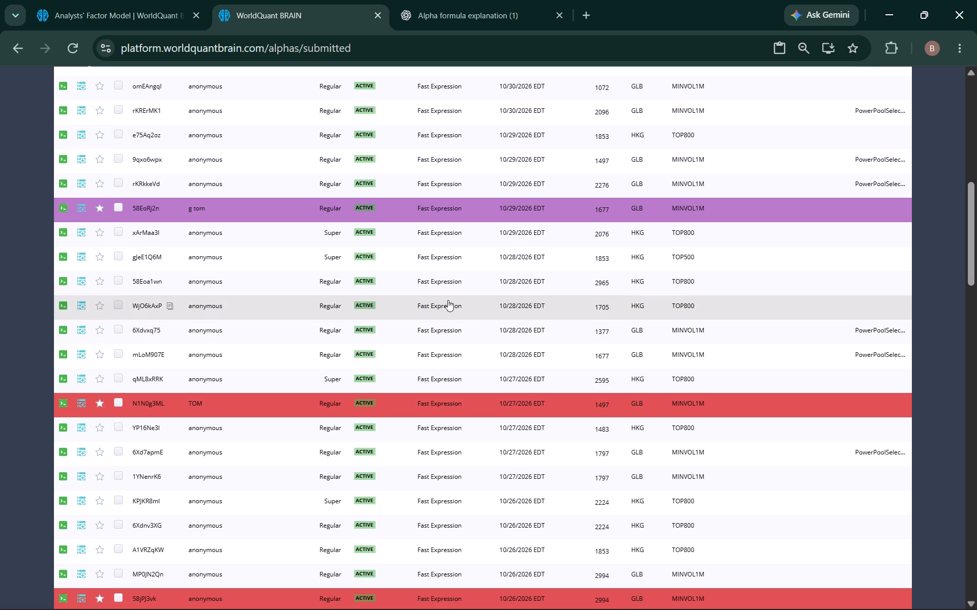
left_click(405, 300)
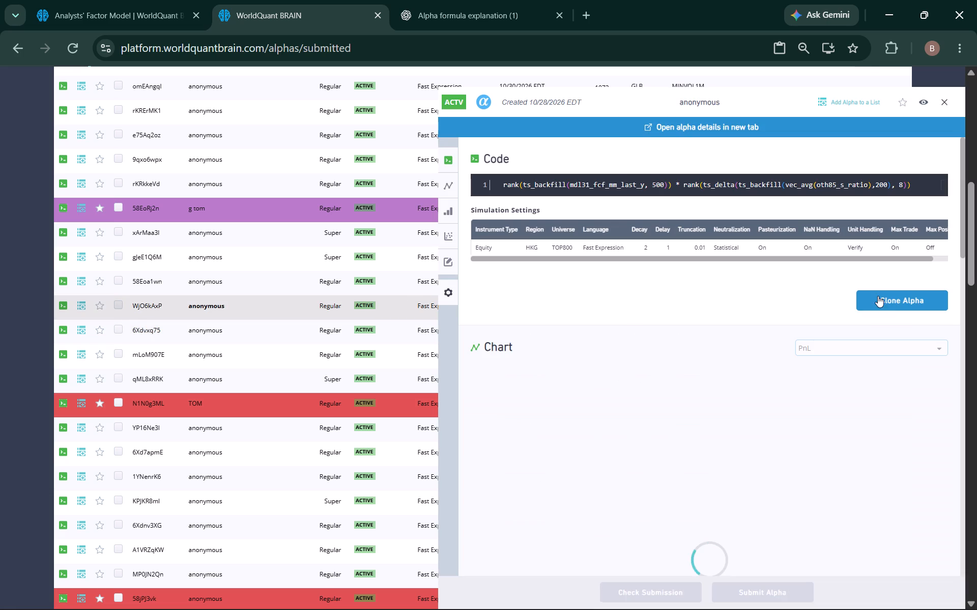
left_click(889, 299)
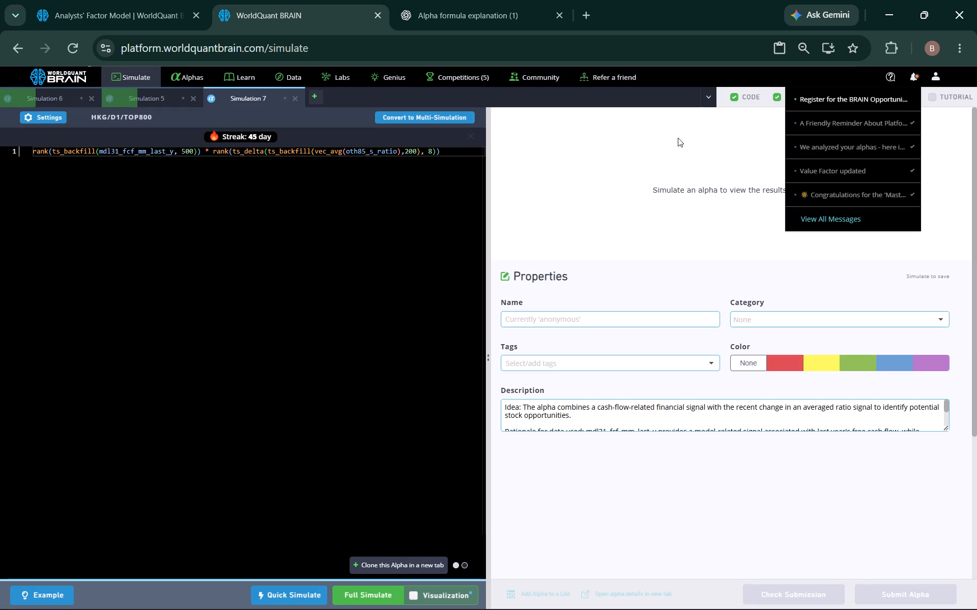
left_click(914, 78)
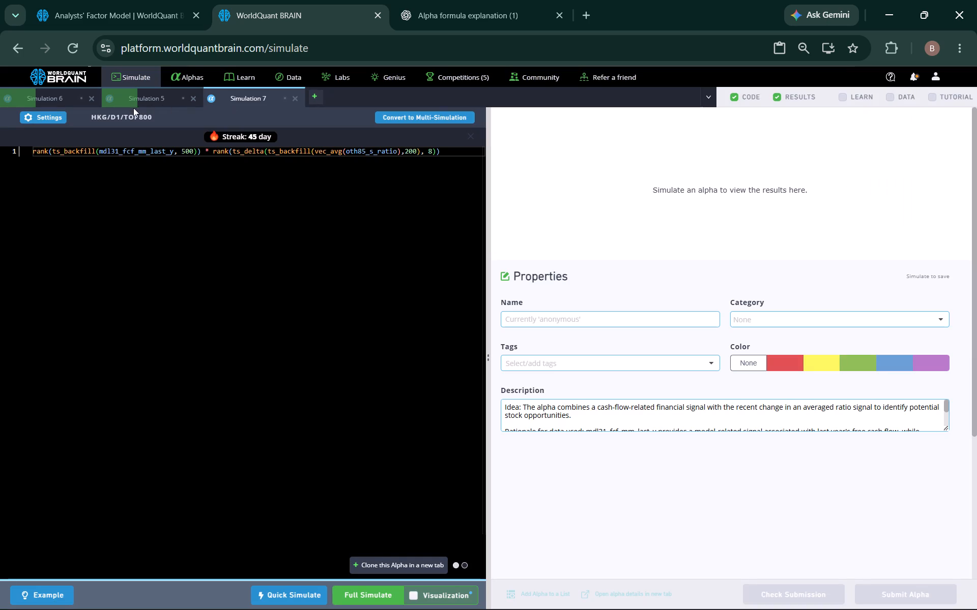
Find the "KOR/D1 HKG/D1 TWN/D1 Theme" announcement among all messages and open its recommended HKG dataset model31.
left_click(143, 17)
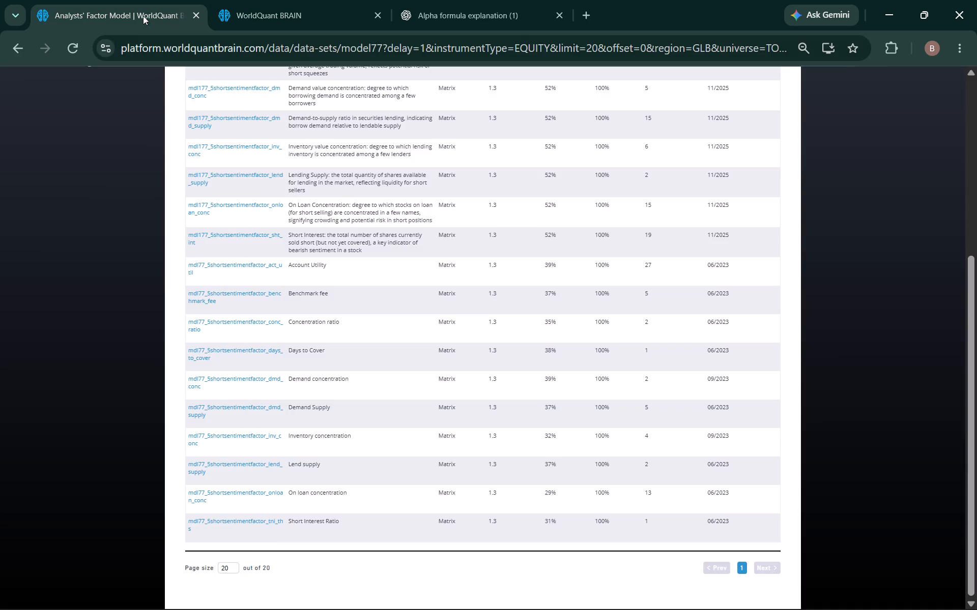
scroll(618, 209, "up", 5)
left_click(902, 77)
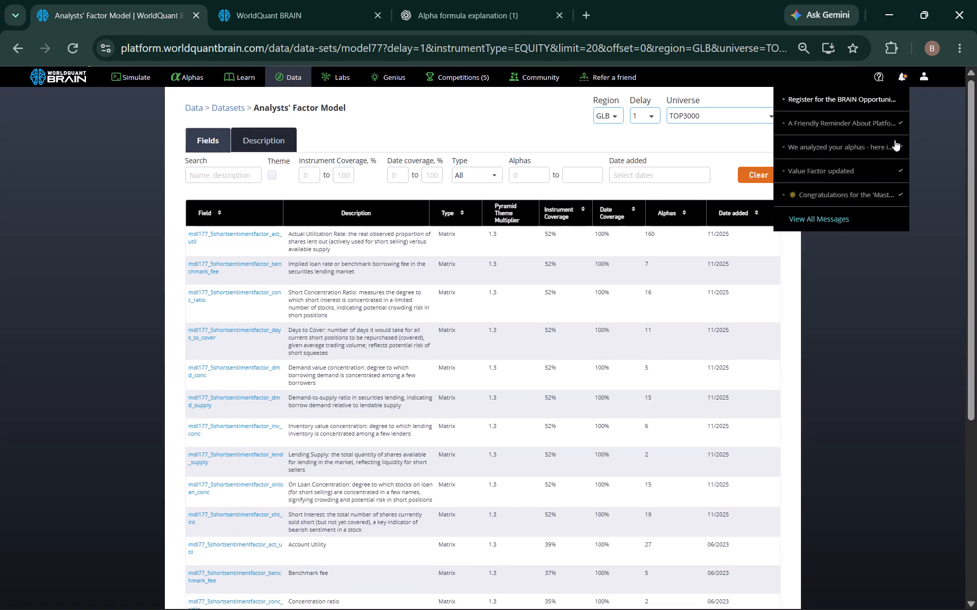
left_click(834, 218)
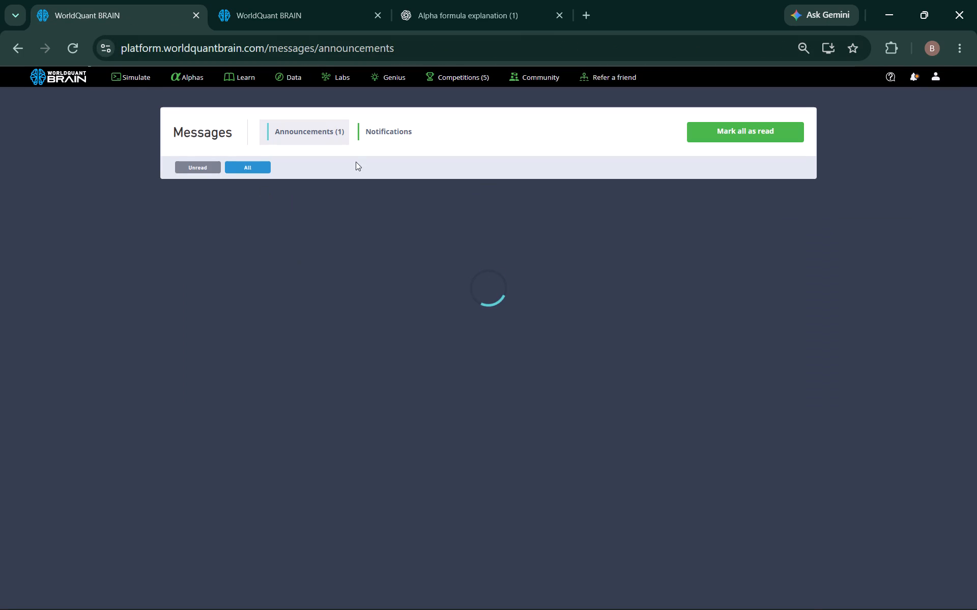
scroll(350, 240, "down", 20)
scroll(350, 240, "down", 4)
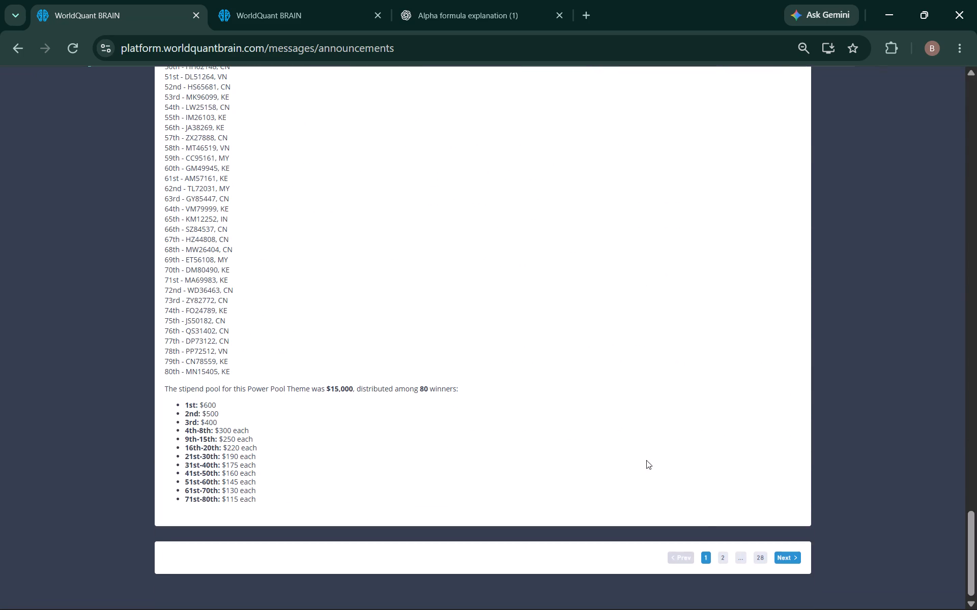
left_click(727, 558)
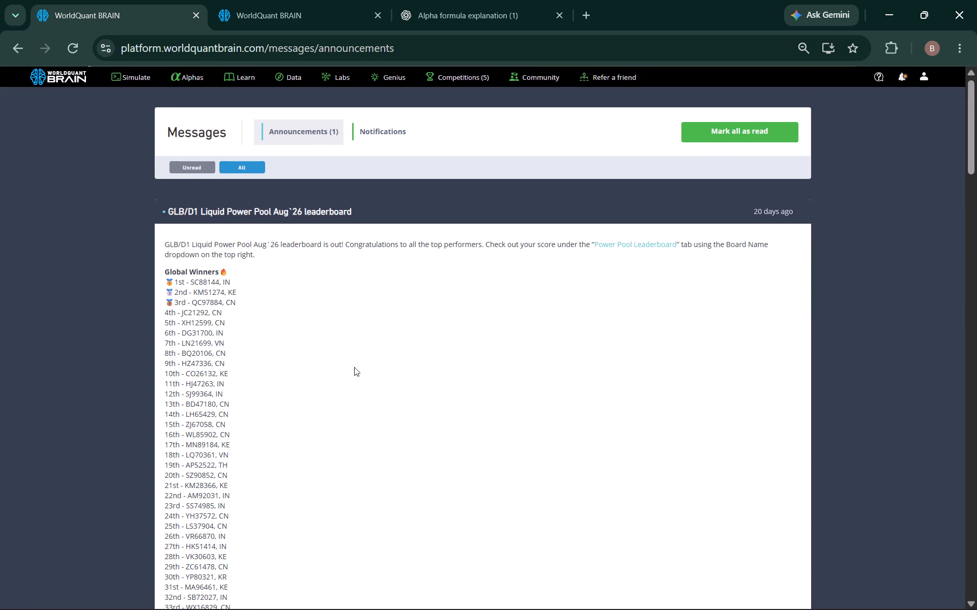
scroll(343, 358, "down", 9)
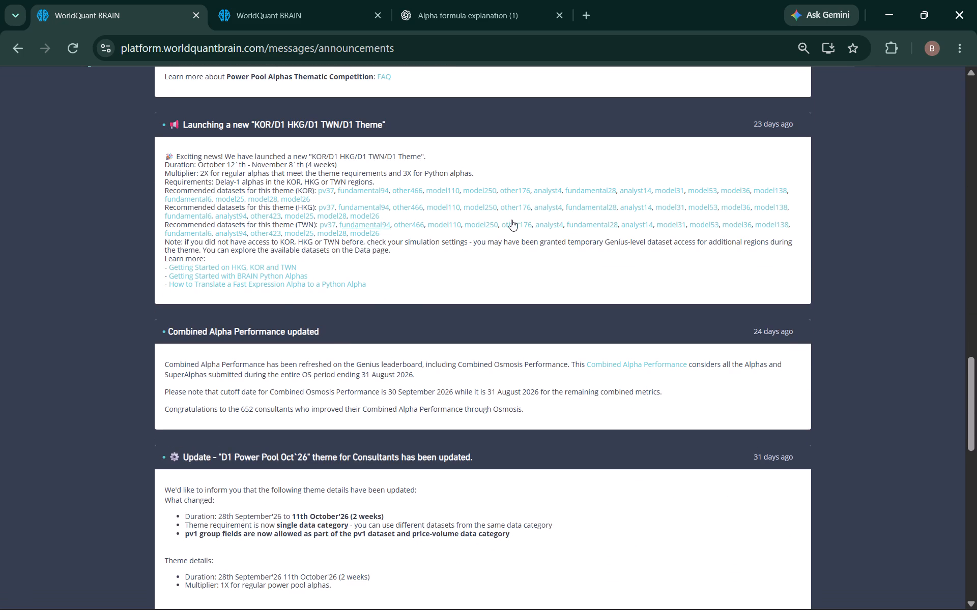
left_click(672, 208)
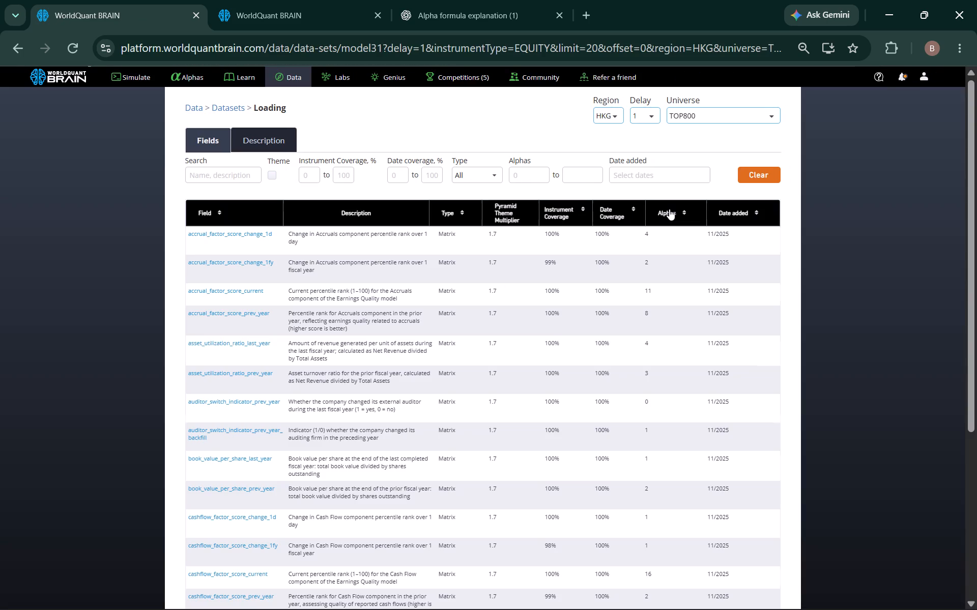
Browse the model31 dataset's HKG field list, moving on to its second page to examine the fields there.
scroll(308, 258, "down", 3)
scroll(449, 361, "down", 2)
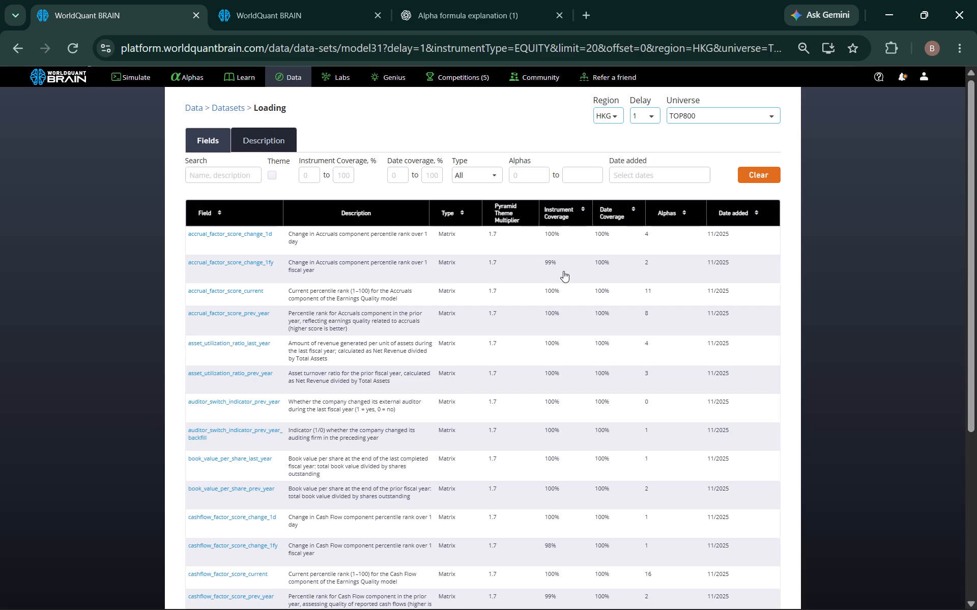
left_click(707, 570)
scroll(311, 319, "down", 7)
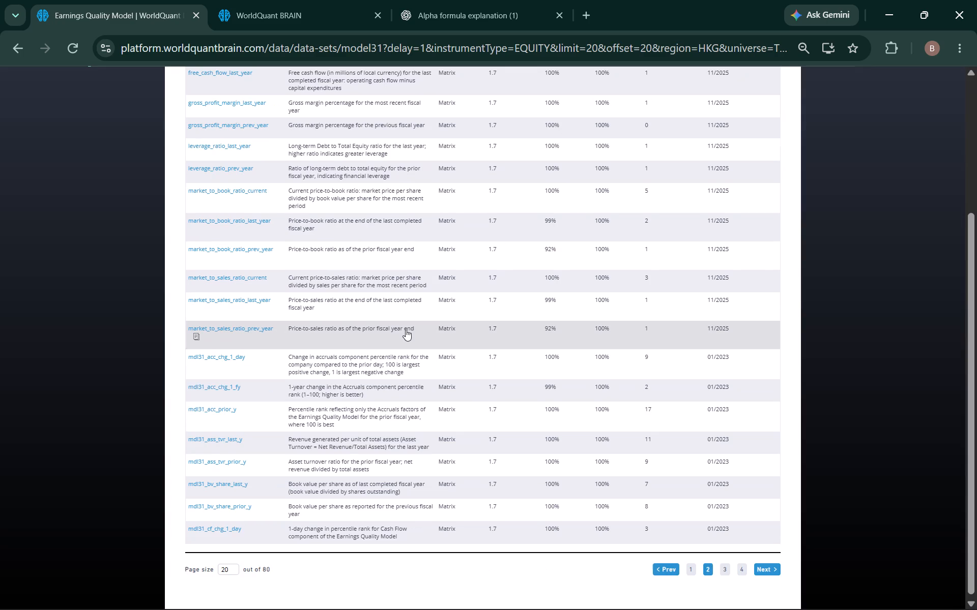